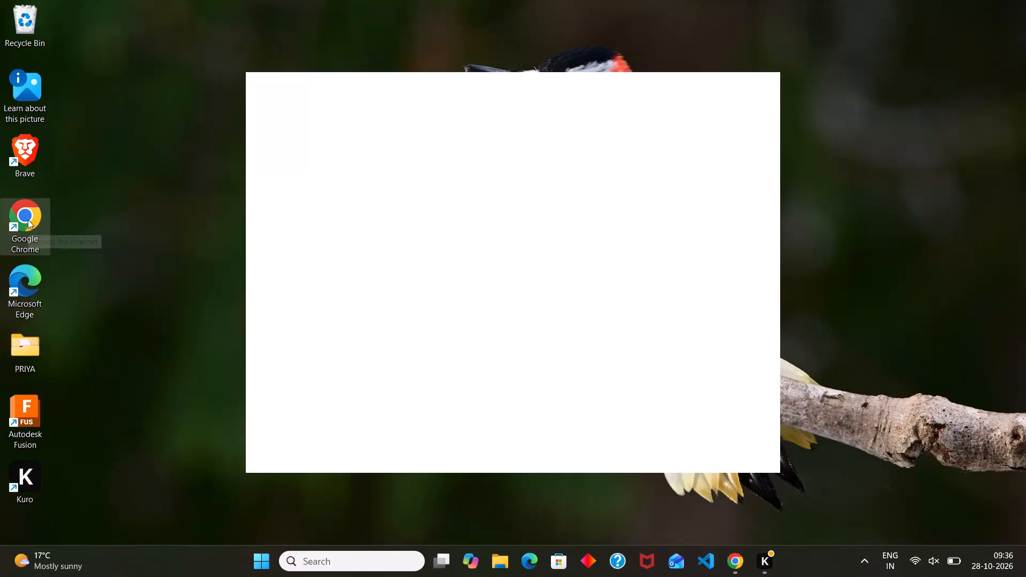
Open Google Chrome in a maximized window and search Google for "figma".
{"action": "double_click", "coordinate": [24, 221]}
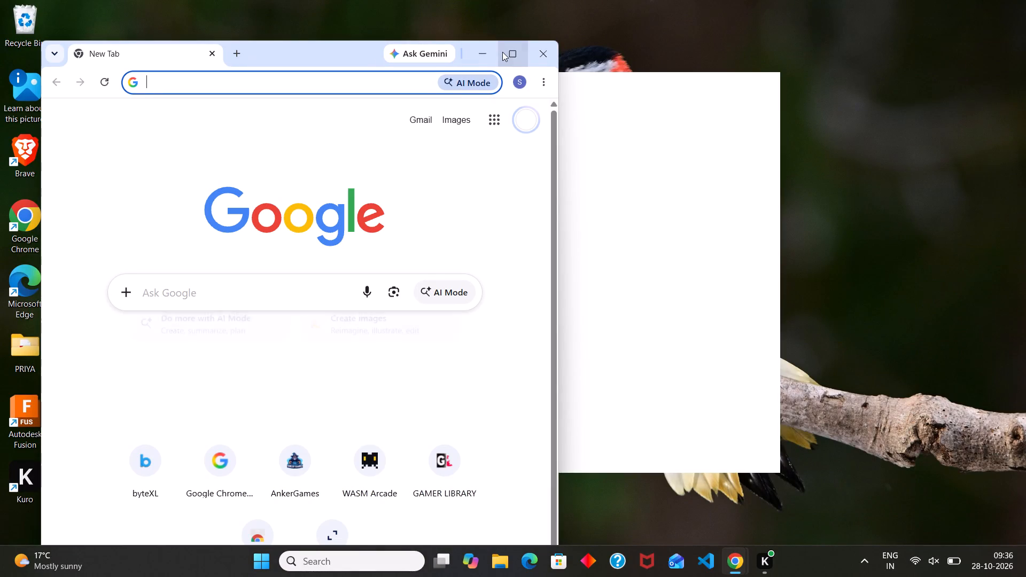
{"action": "left_click", "coordinate": [502, 51]}
{"action": "left_click", "coordinate": [406, 249]}
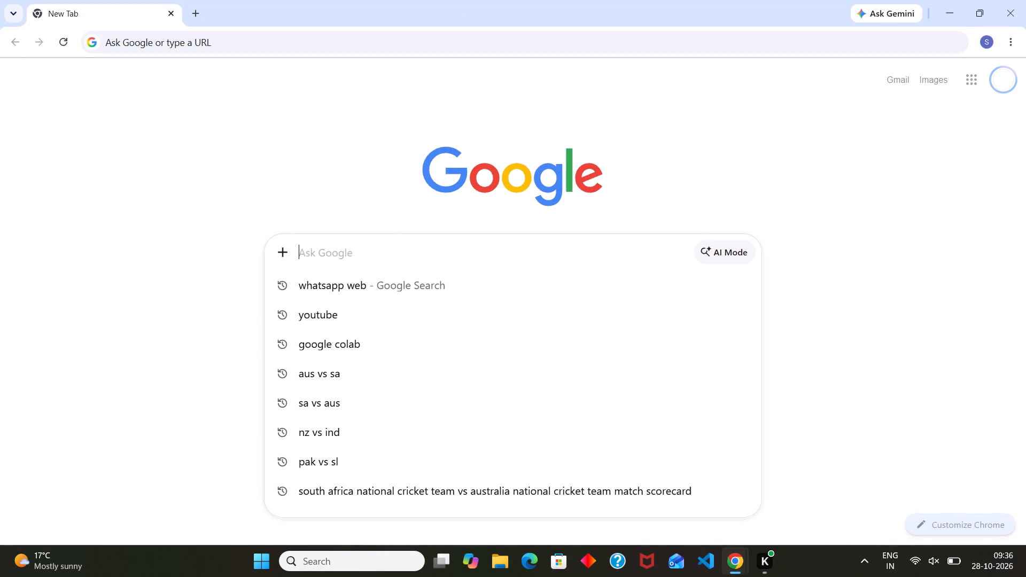
{"action": "type", "text": "figma"}
{"action": "key", "text": "Return"}
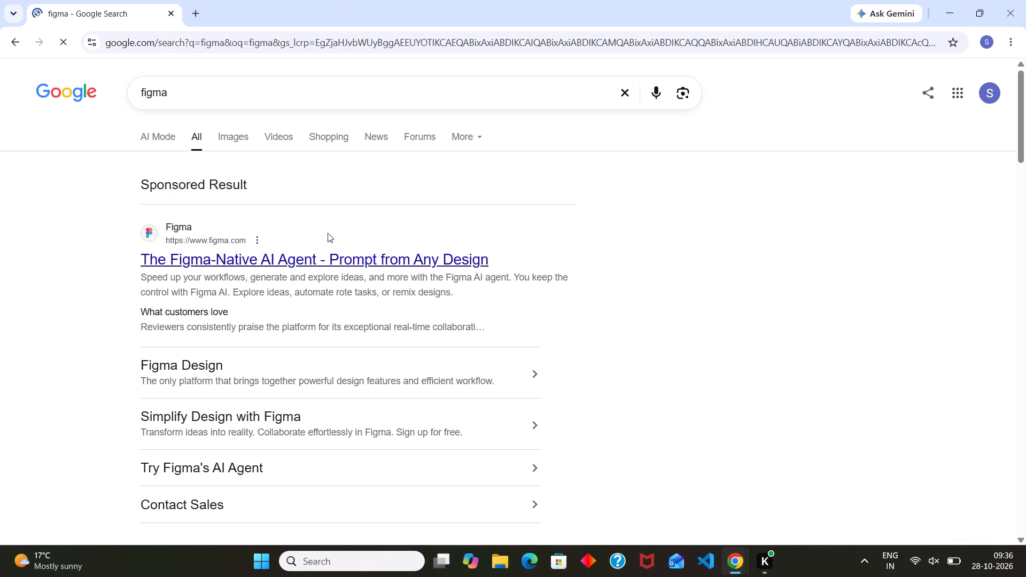
Open the Figma website from the sponsored search result and dismiss its cookie notice.
{"action": "left_click", "coordinate": [305, 255]}
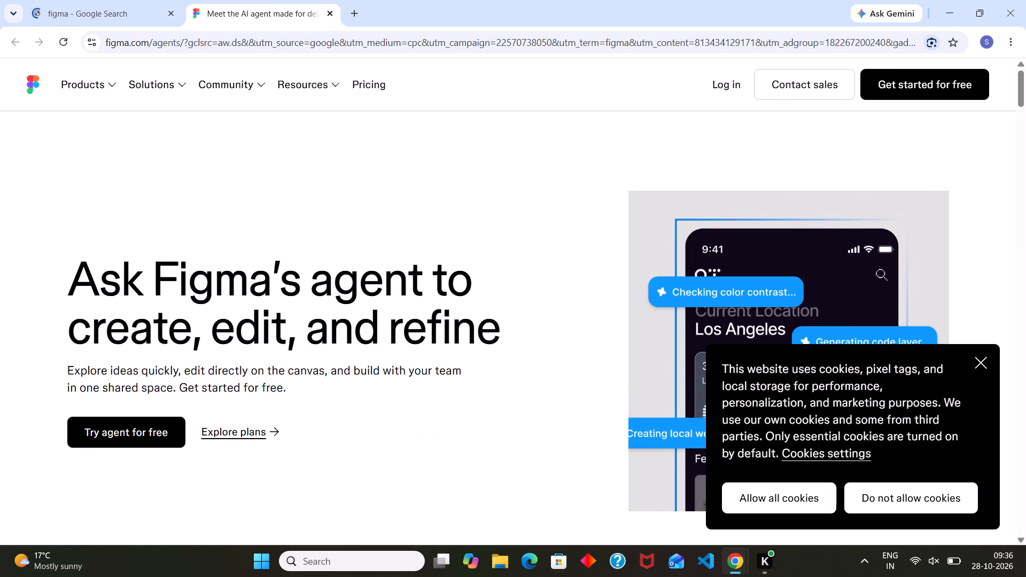
{"action": "left_click", "coordinate": [982, 367]}
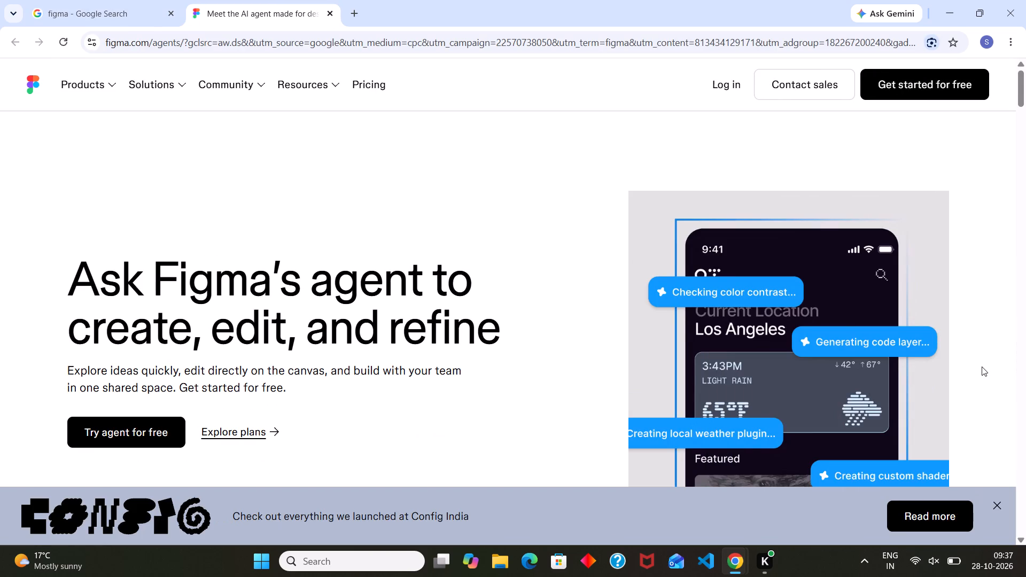
Open the log-in form on the Figma website and go to its email field.
{"action": "scroll", "coordinate": [538, 342], "scroll_direction": "right", "scroll_amount": 1}
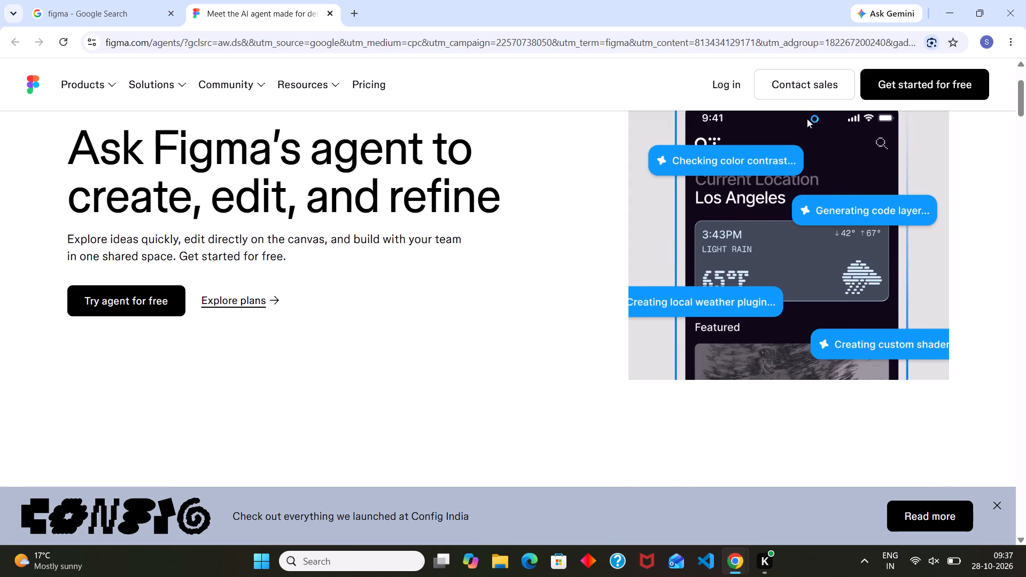
{"action": "left_click", "coordinate": [727, 75]}
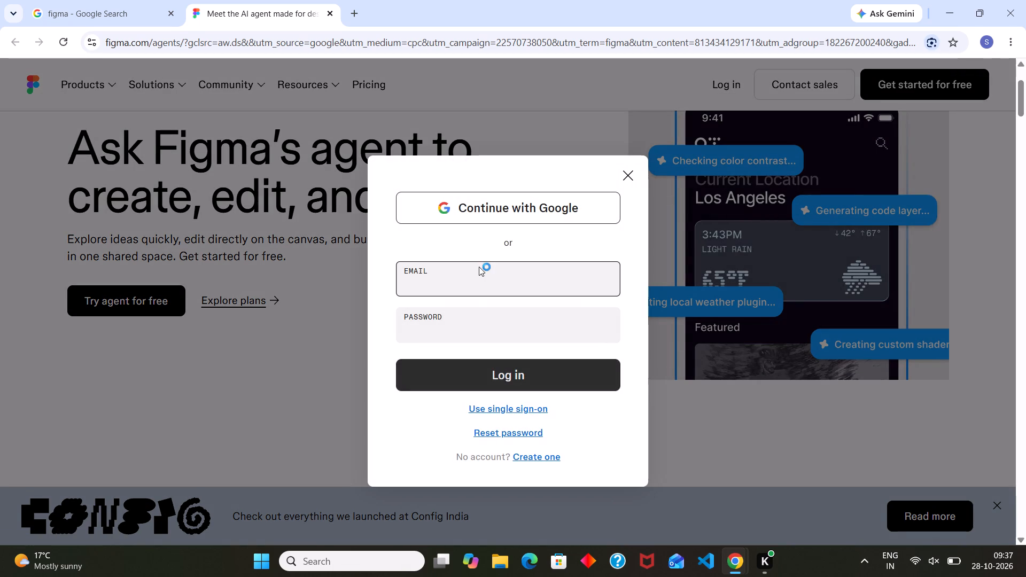
{"action": "left_click", "coordinate": [479, 267]}
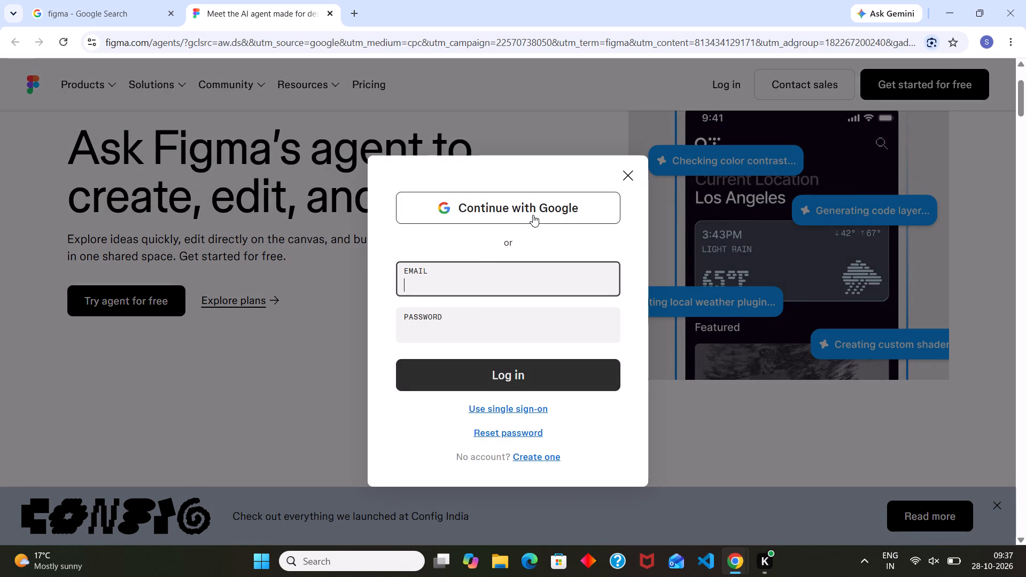
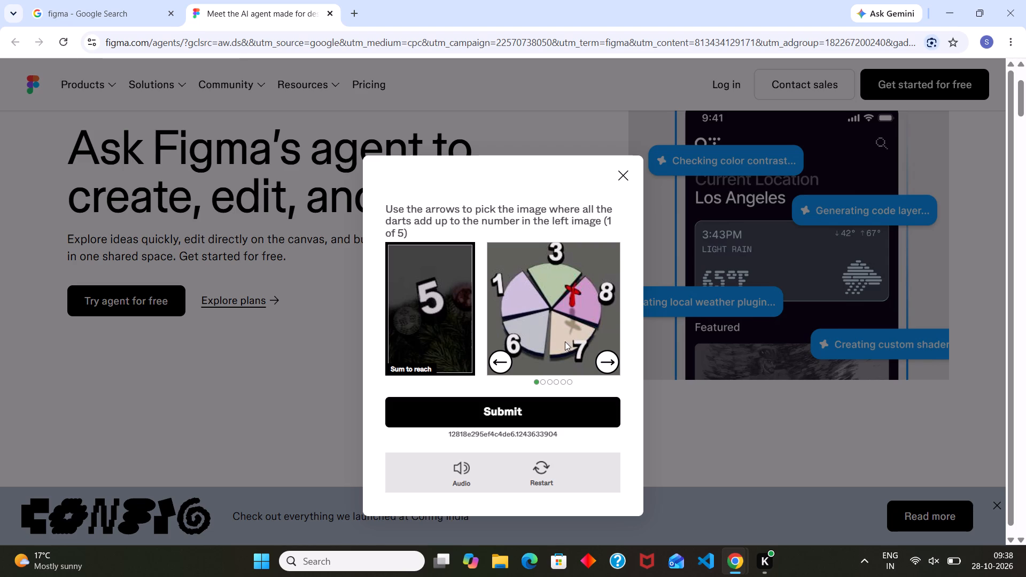
Complete the five-round verification puzzle by submitting, for each round, the dartboard image whose darts add up to the given number.
{"action": "left_click", "coordinate": [602, 365]}
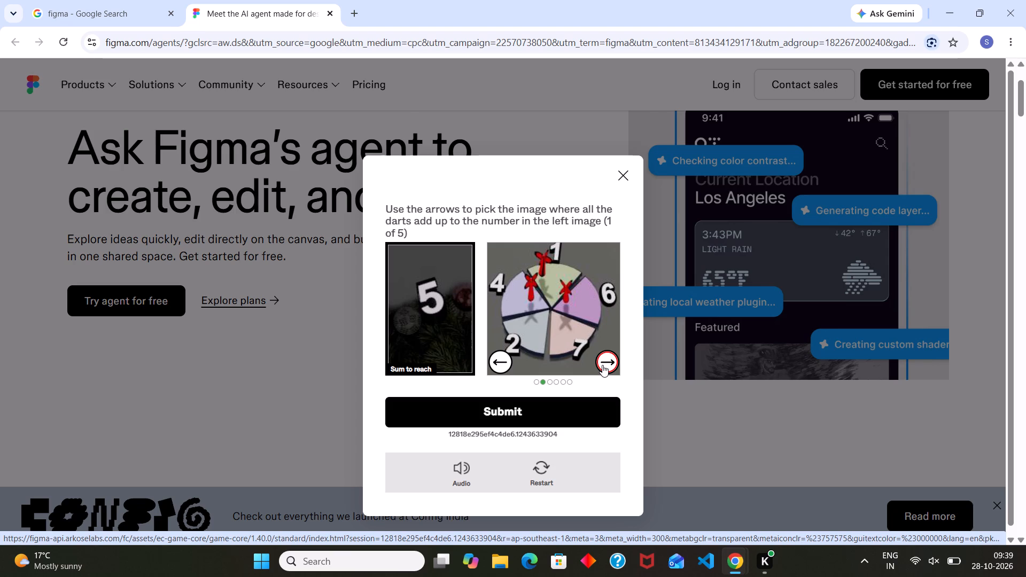
{"action": "left_click", "coordinate": [602, 365]}
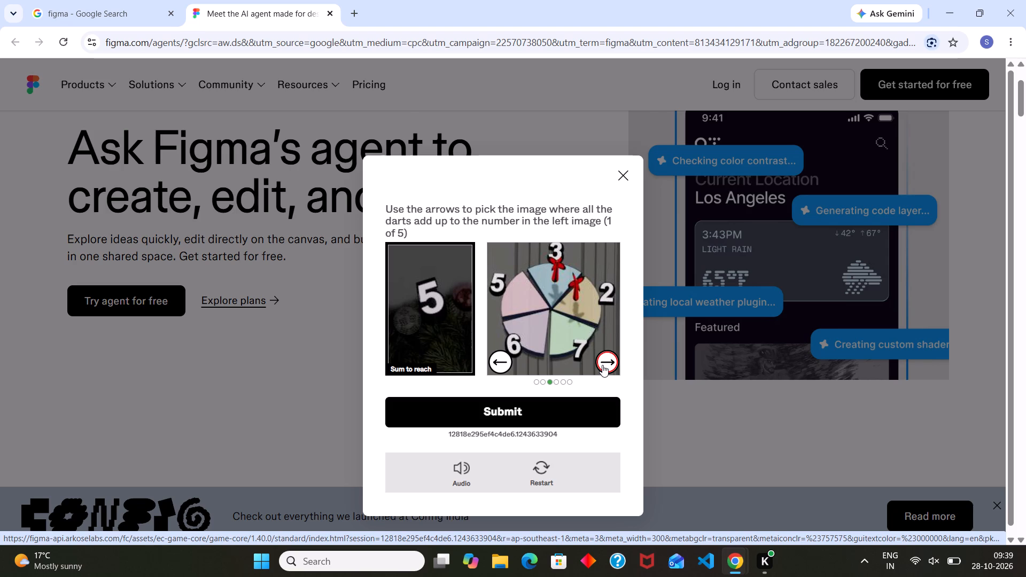
{"action": "left_click", "coordinate": [534, 406]}
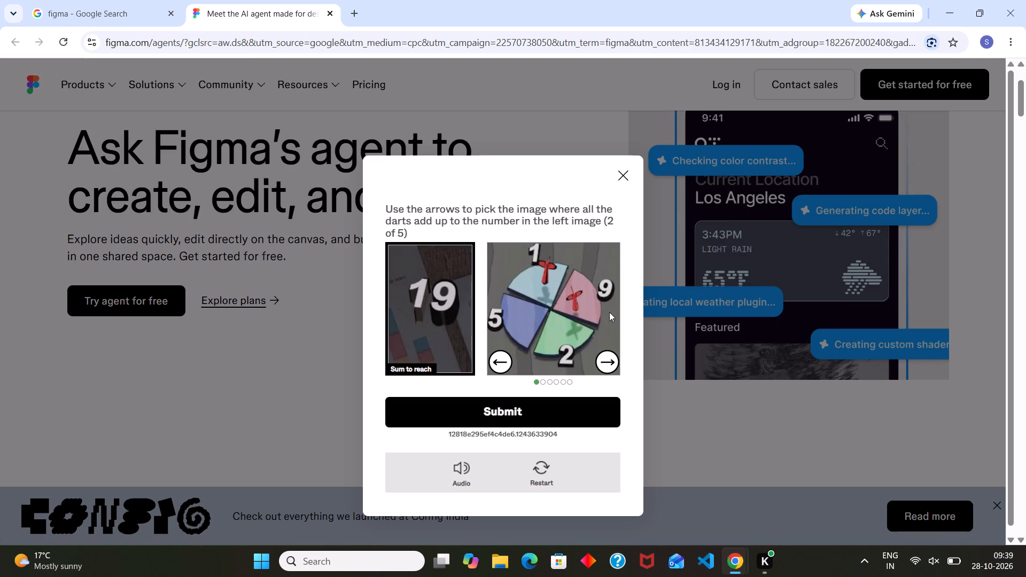
{"action": "left_click", "coordinate": [606, 363]}
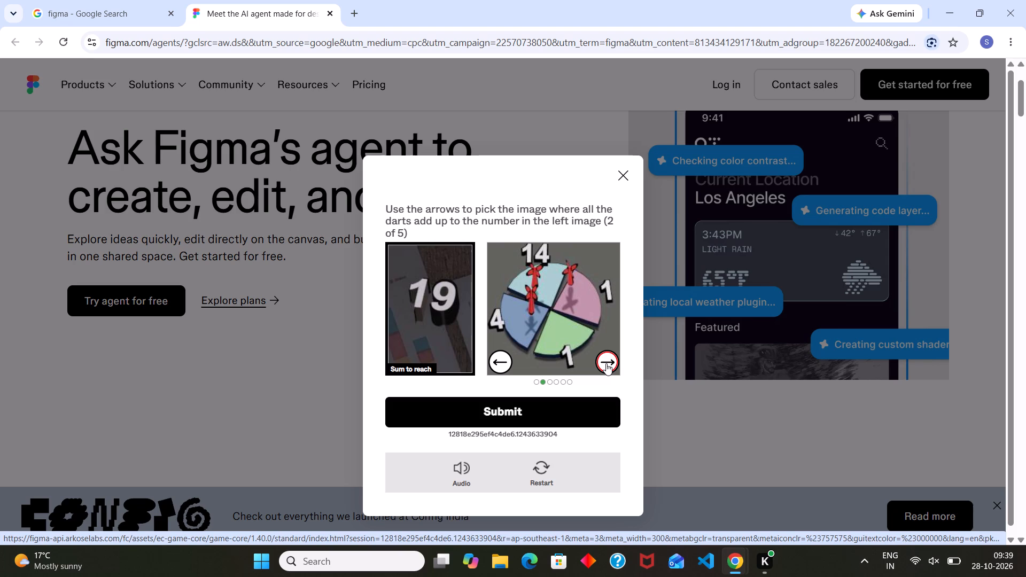
{"action": "left_click", "coordinate": [519, 401]}
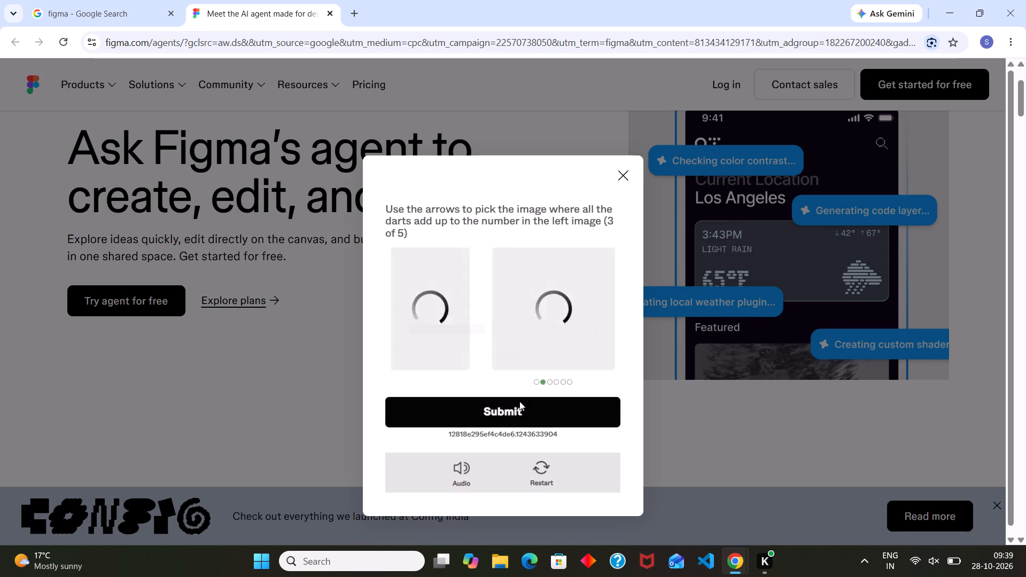
{"action": "left_click", "coordinate": [607, 356]}
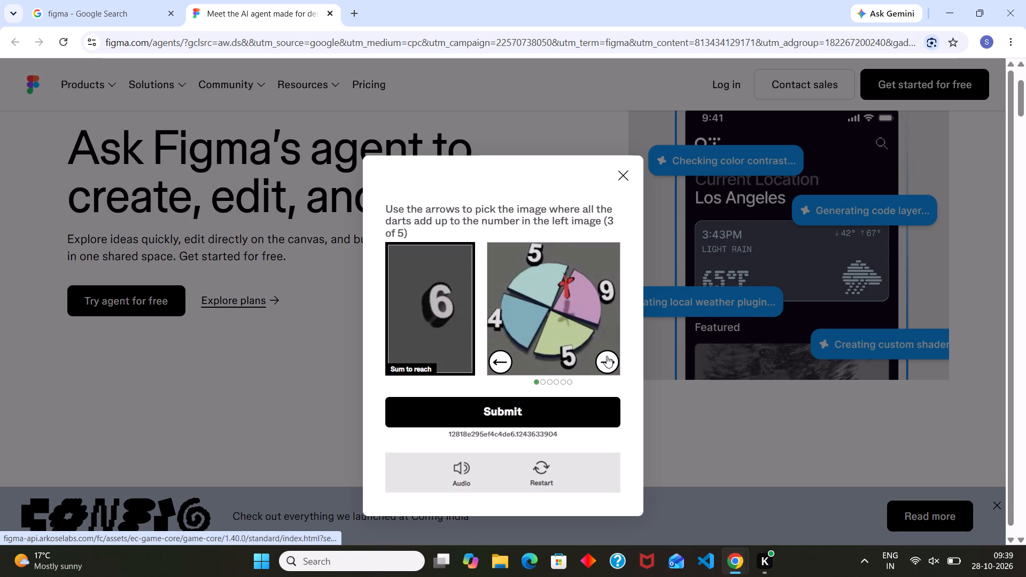
{"action": "left_click", "coordinate": [530, 403]}
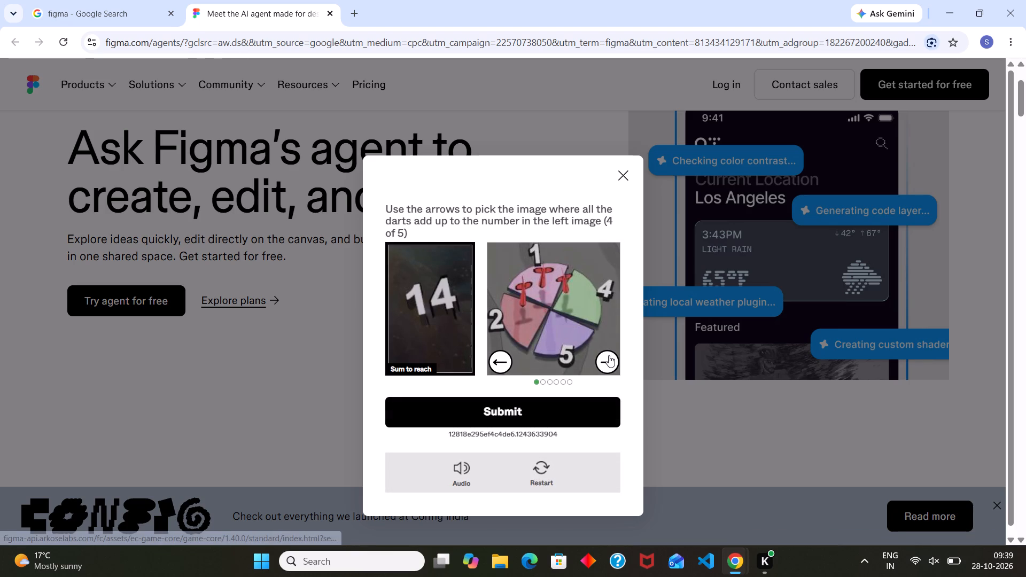
{"action": "left_click", "coordinate": [609, 355]}
{"action": "left_click", "coordinate": [609, 355]}
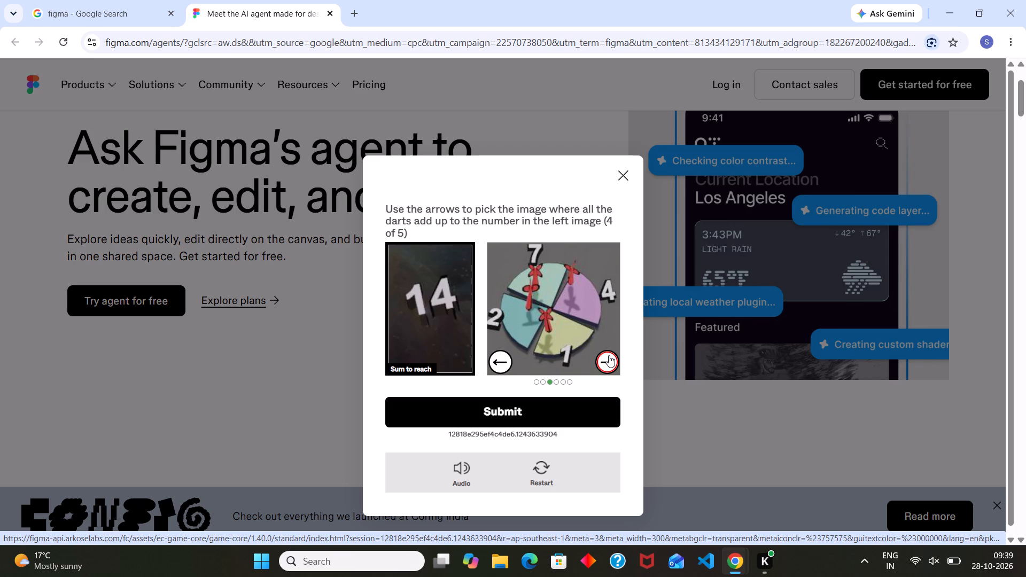
{"action": "left_click", "coordinate": [542, 403]}
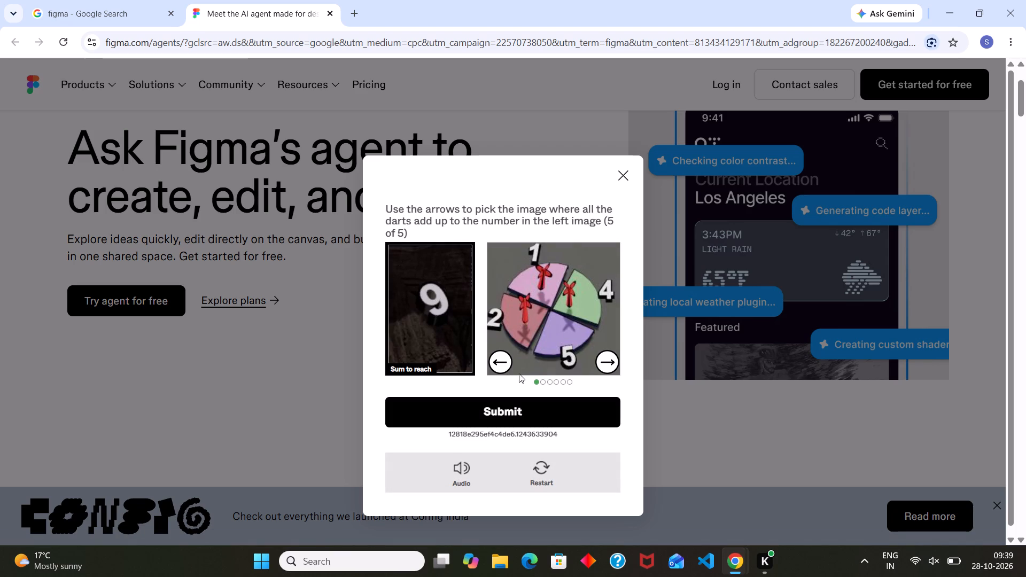
{"action": "left_click", "coordinate": [603, 361]}
{"action": "left_click", "coordinate": [603, 361]}
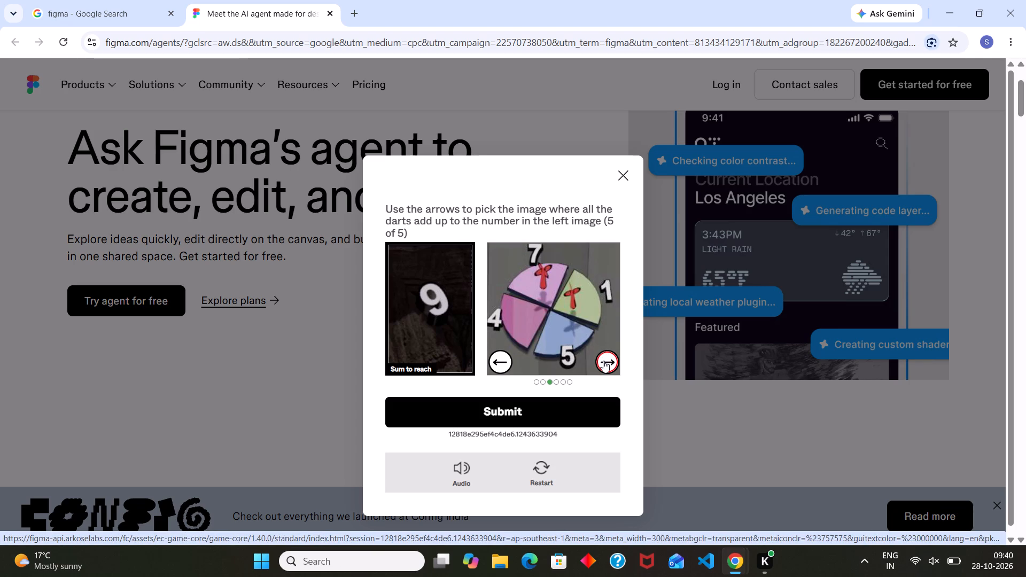
{"action": "left_click", "coordinate": [603, 361]}
{"action": "left_click", "coordinate": [603, 361]}
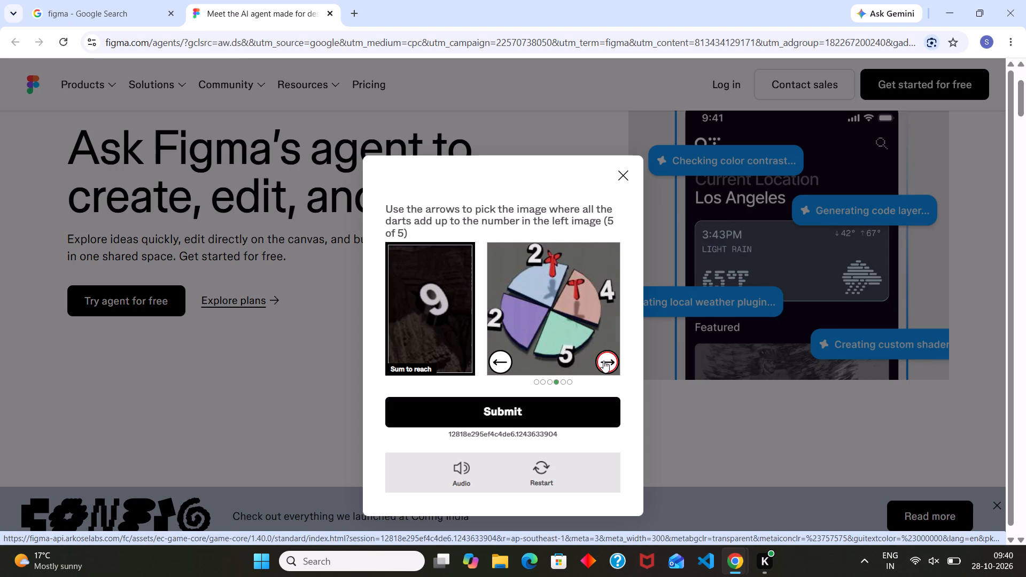
{"action": "left_click", "coordinate": [603, 361]}
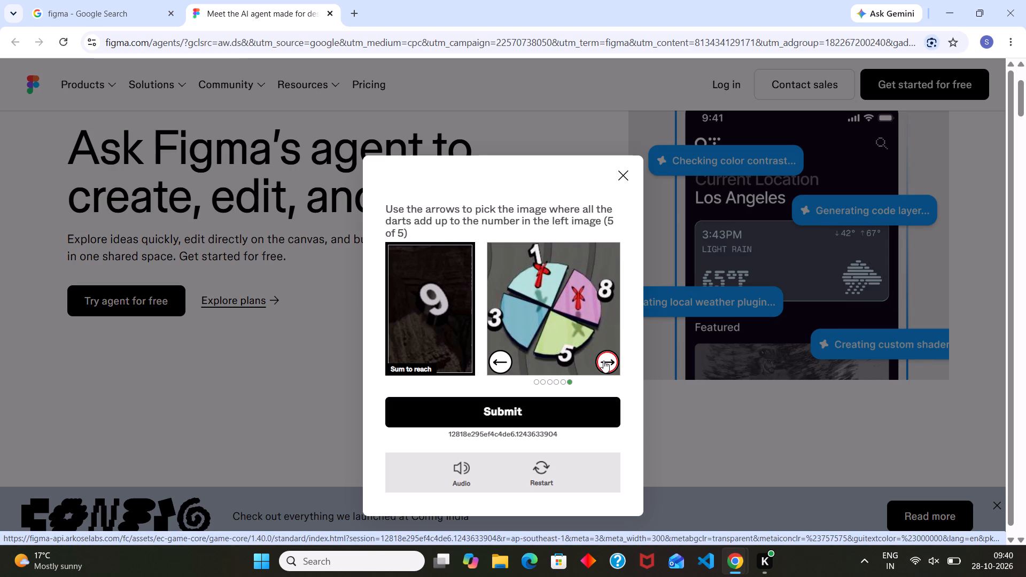
{"action": "left_click", "coordinate": [519, 416]}
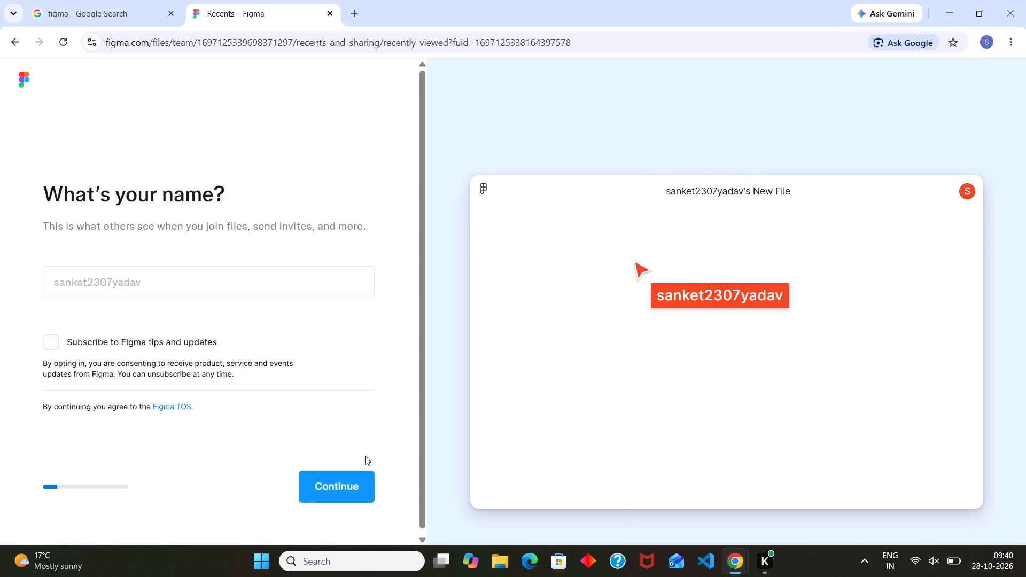
Enter the account holder's name as the display name, leave the tips subscription off, and continue the account setup.
{"action": "left_click", "coordinate": [185, 276]}
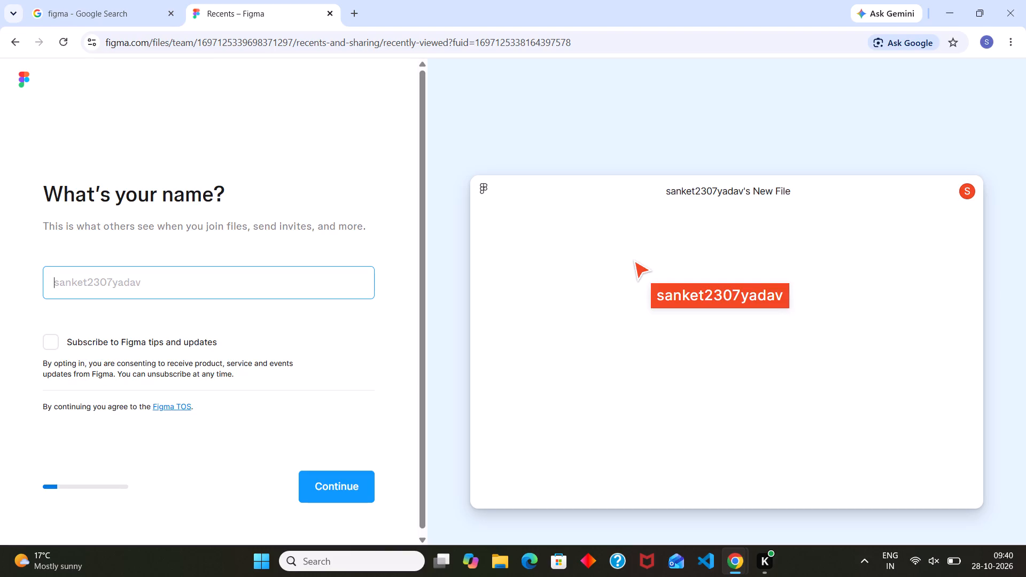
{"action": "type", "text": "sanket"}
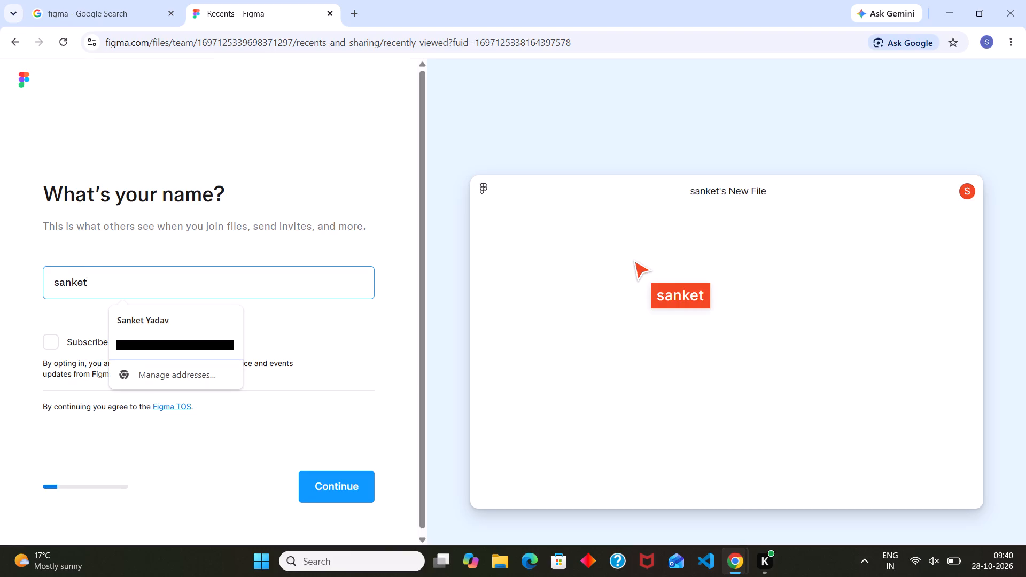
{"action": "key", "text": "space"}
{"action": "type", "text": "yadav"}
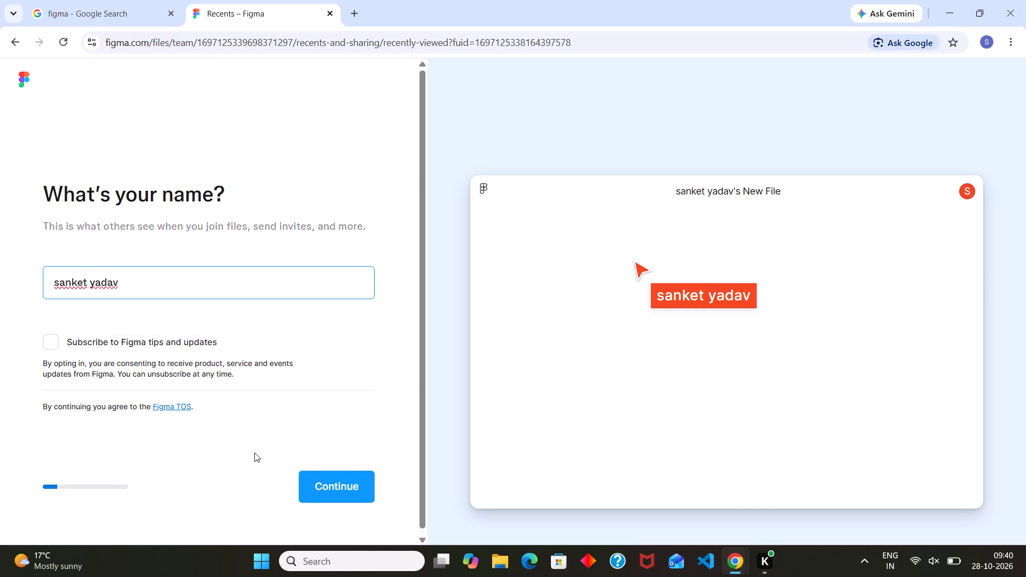
{"action": "left_click", "coordinate": [321, 487]}
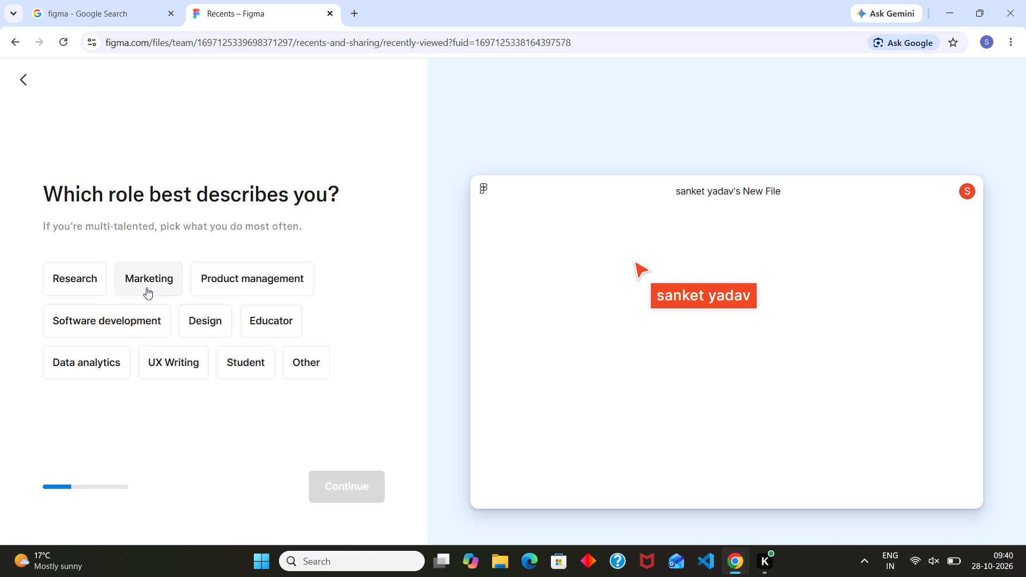
Answer the onboarding questions with Design as the role, no invited collaborators, and "Yes, a few times" for previous Figma use.
{"action": "left_click", "coordinate": [203, 328]}
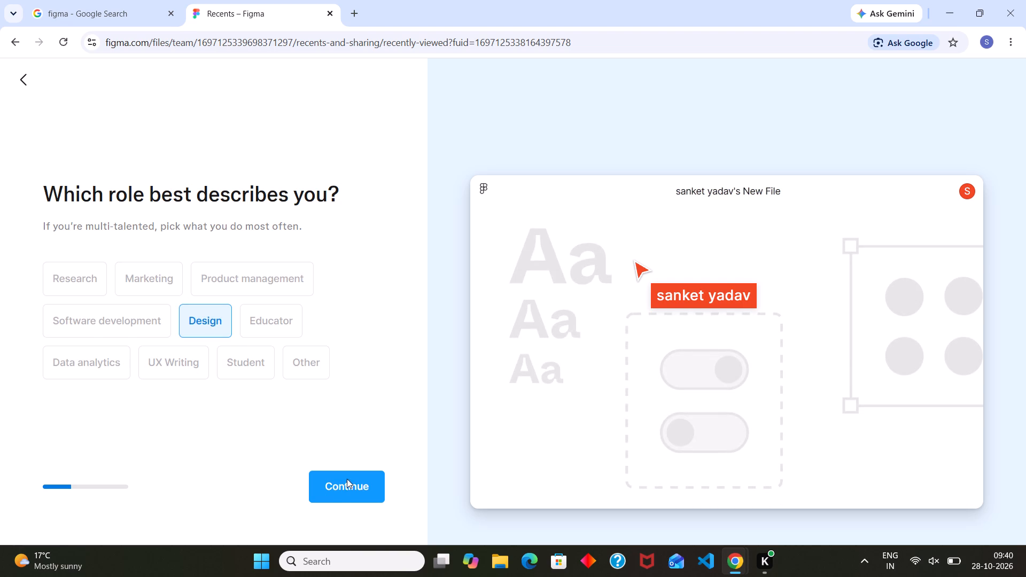
{"action": "left_click", "coordinate": [340, 490]}
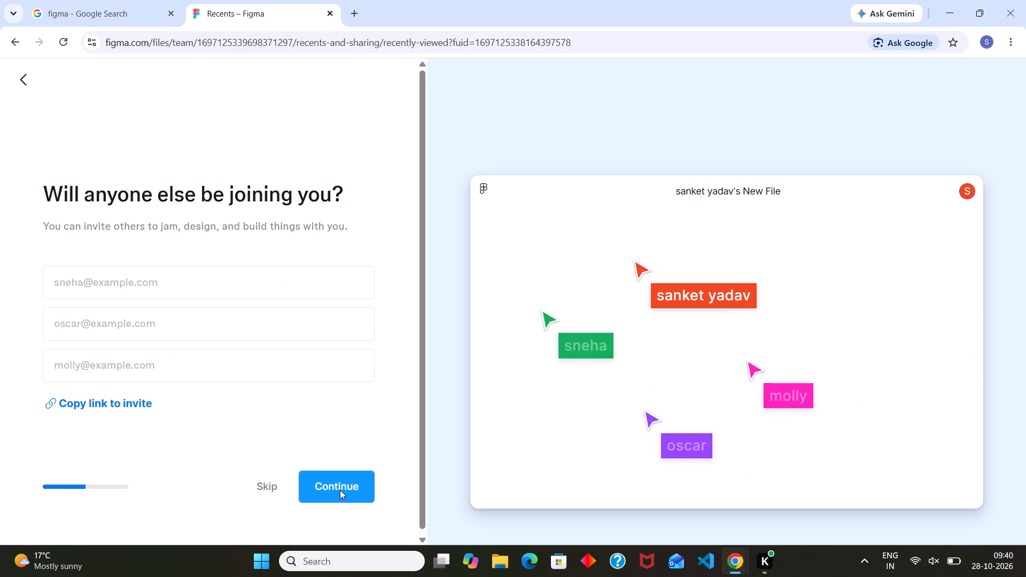
{"action": "left_click", "coordinate": [340, 490]}
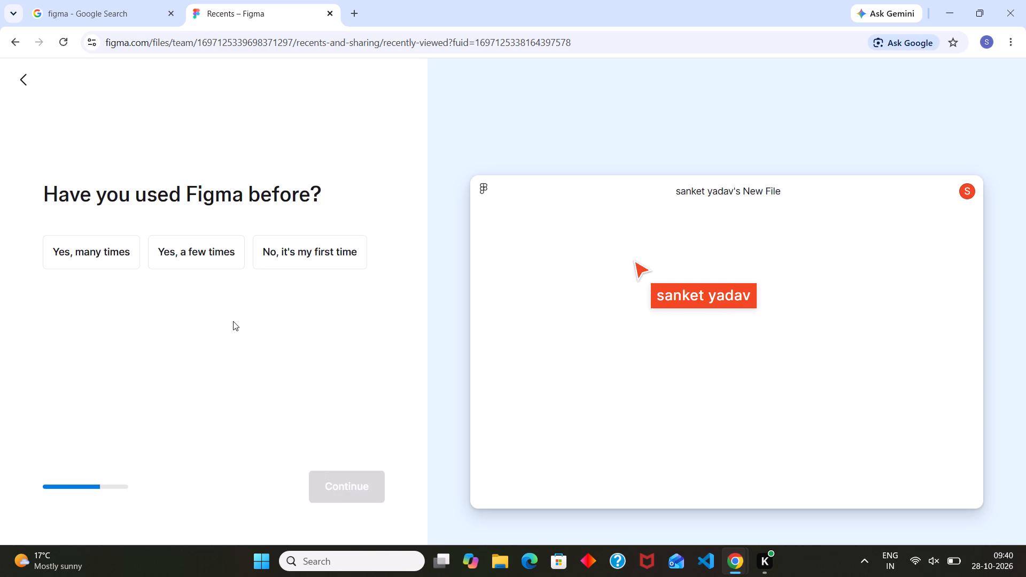
{"action": "left_click", "coordinate": [179, 259]}
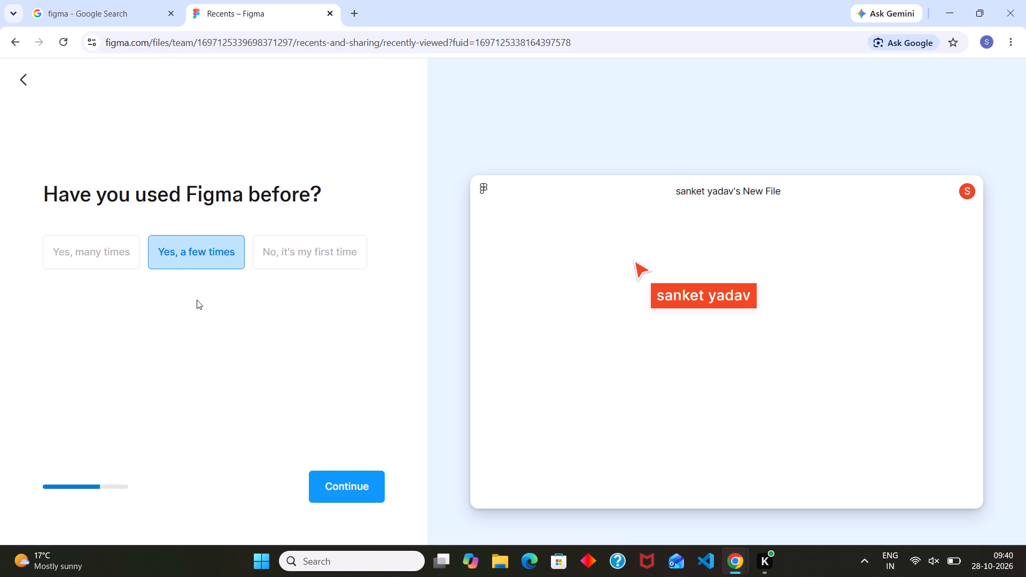
{"action": "left_click", "coordinate": [337, 474]}
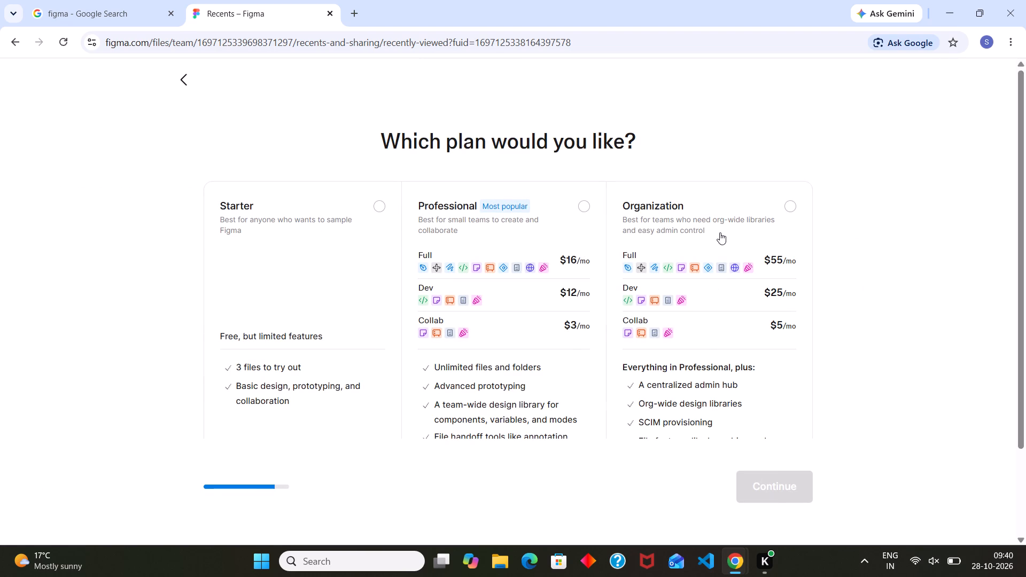
Compare the plan features, select the free Starter plan and continue.
{"action": "scroll", "coordinate": [659, 390], "scroll_direction": "down", "scroll_amount": 6}
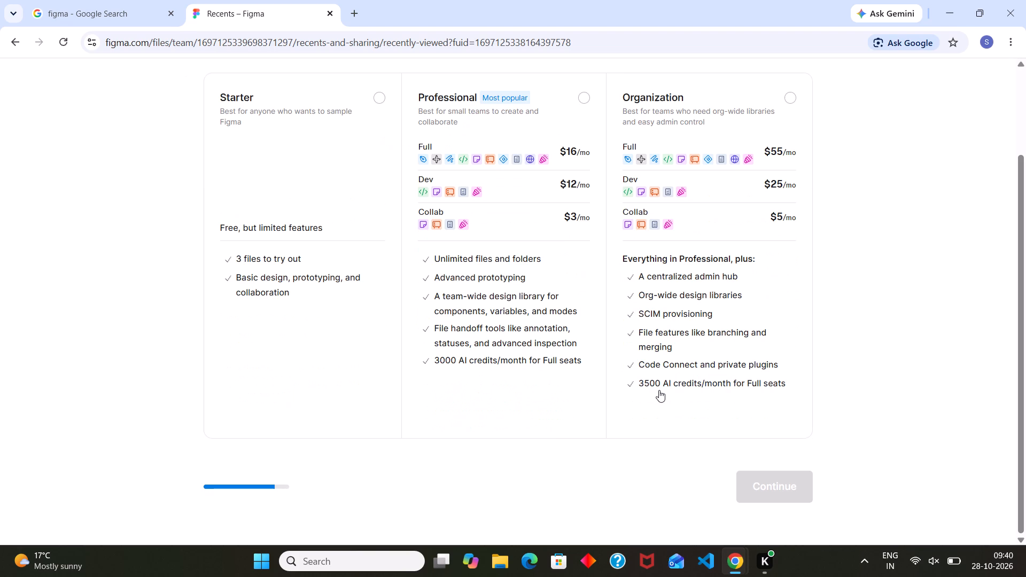
{"action": "scroll", "coordinate": [659, 390], "scroll_direction": "up", "scroll_amount": 3}
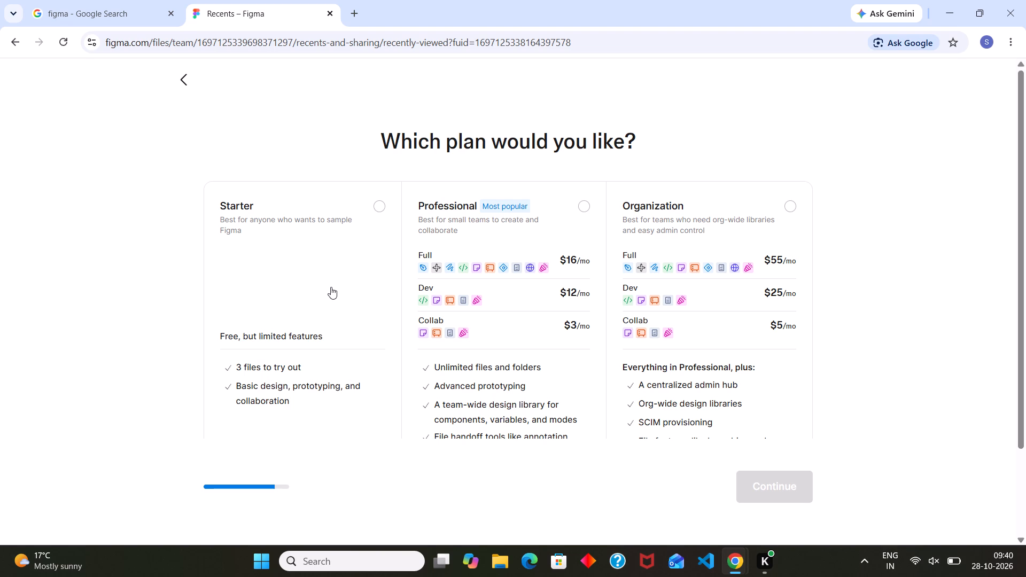
{"action": "scroll", "coordinate": [331, 287], "scroll_direction": "down", "scroll_amount": 3}
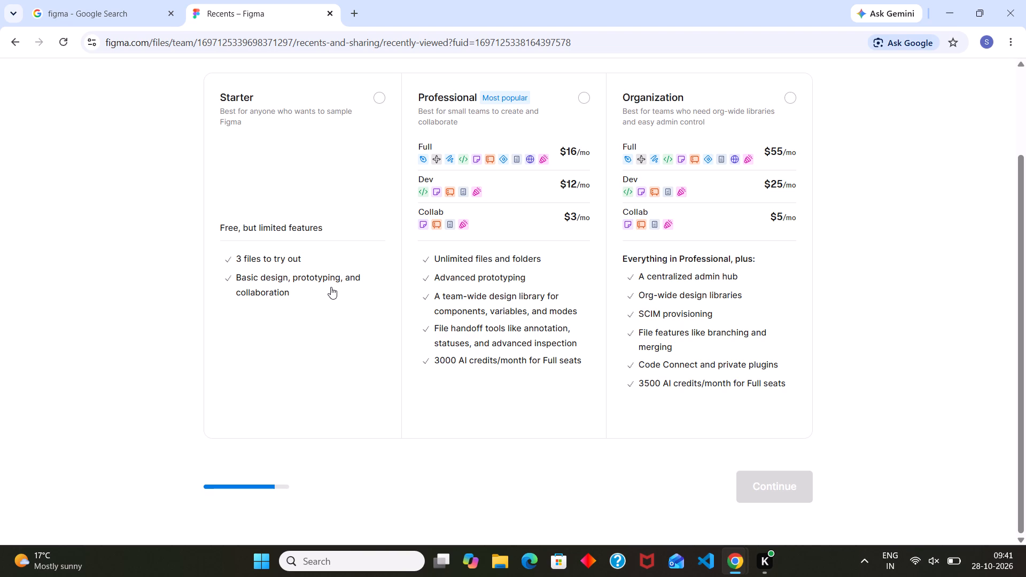
{"action": "scroll", "coordinate": [331, 287], "scroll_direction": "up", "scroll_amount": 1}
{"action": "left_click", "coordinate": [376, 148]}
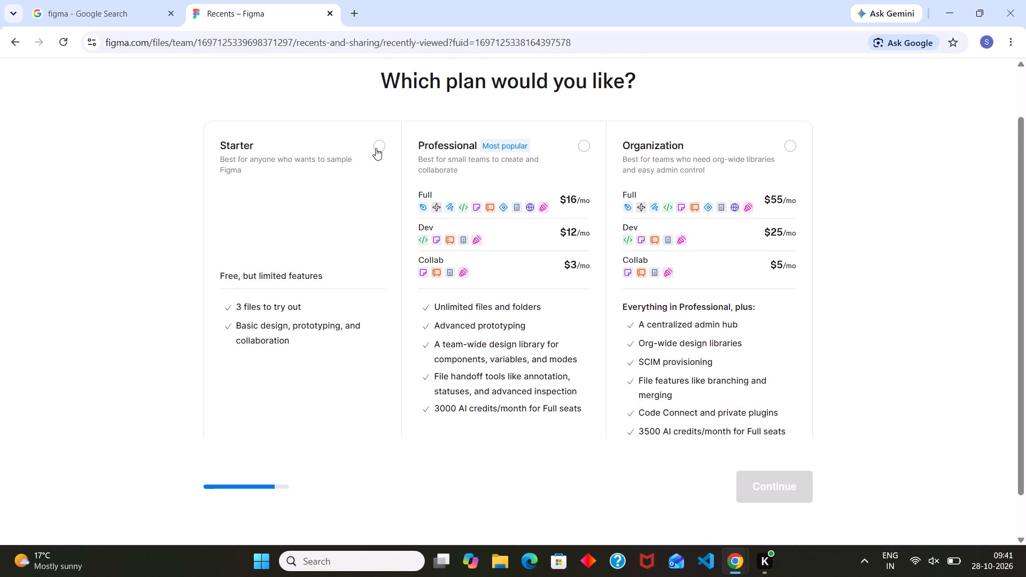
{"action": "scroll", "coordinate": [376, 148], "scroll_direction": "down", "scroll_amount": 4}
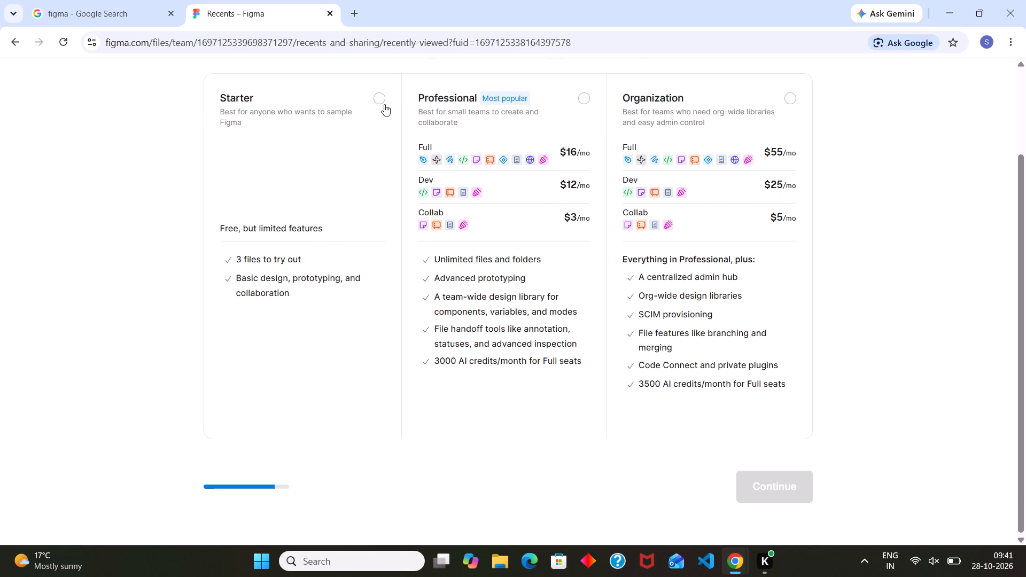
{"action": "left_click", "coordinate": [378, 99]}
{"action": "left_click", "coordinate": [383, 98]}
{"action": "left_click", "coordinate": [301, 193]}
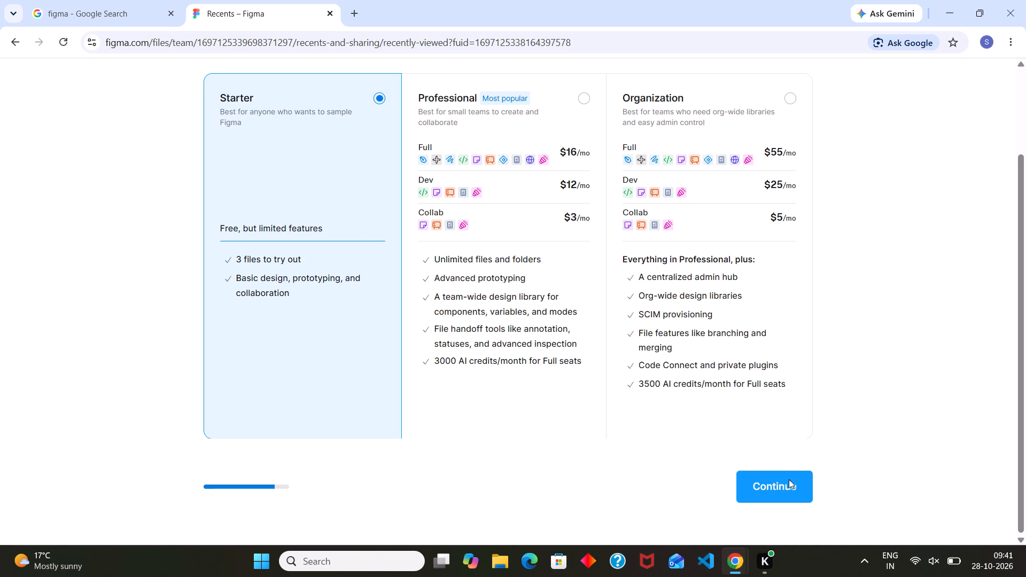
{"action": "left_click", "coordinate": [764, 485]}
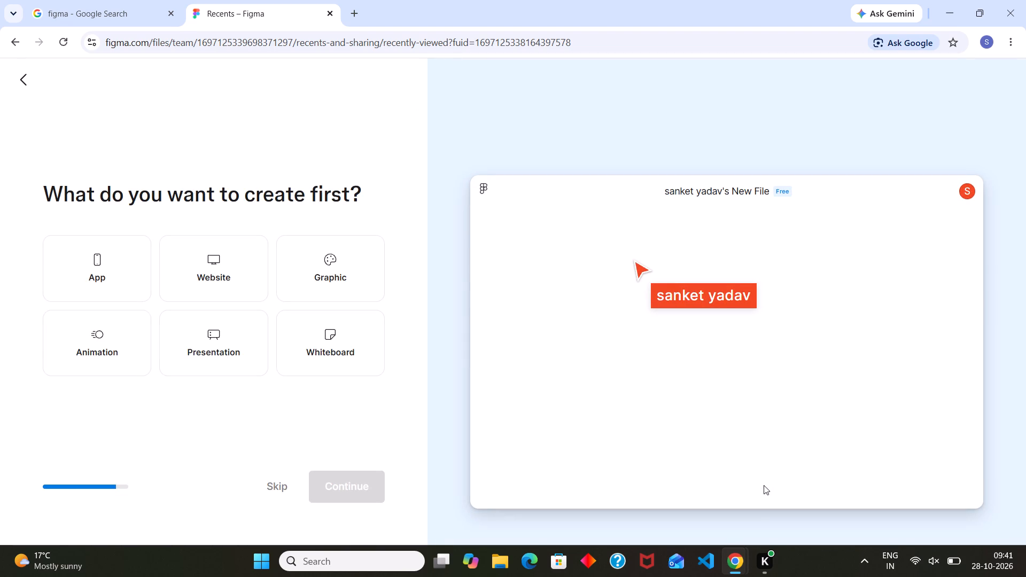
Choose Website as the first thing to create and continue.
{"action": "left_click", "coordinate": [234, 251]}
{"action": "left_click", "coordinate": [326, 494]}
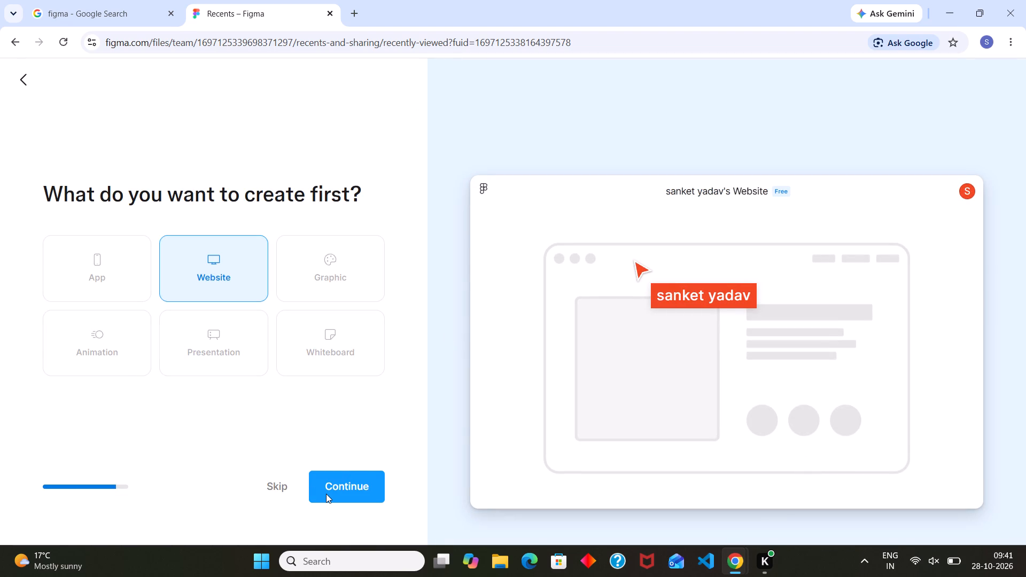
{"action": "left_click", "coordinate": [326, 494]}
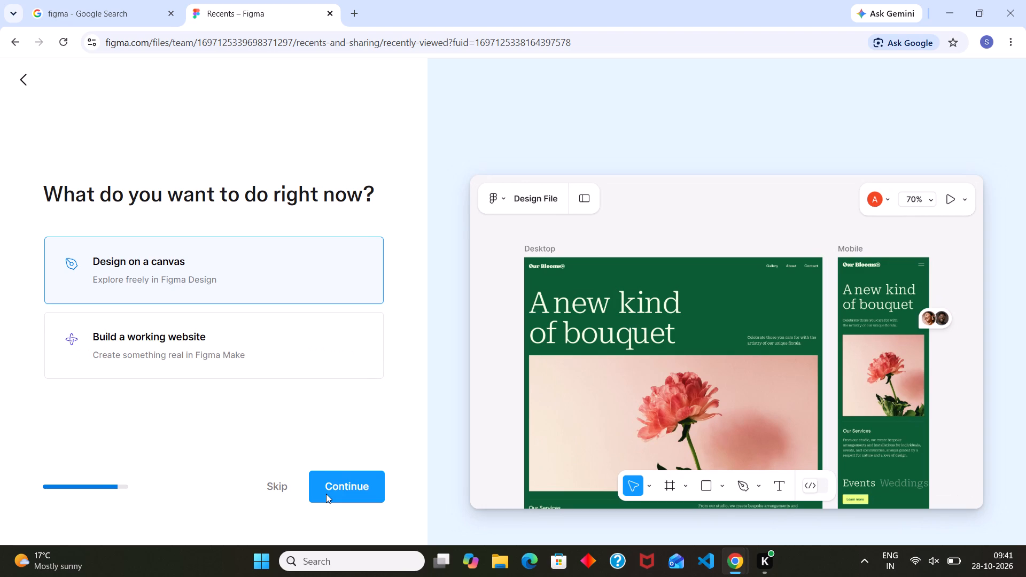
Continue with "Design on a canvas" as the starting activity and dismiss the AI agent introduction in the new design file.
{"action": "left_click", "coordinate": [326, 494]}
{"action": "left_click", "coordinate": [343, 490]}
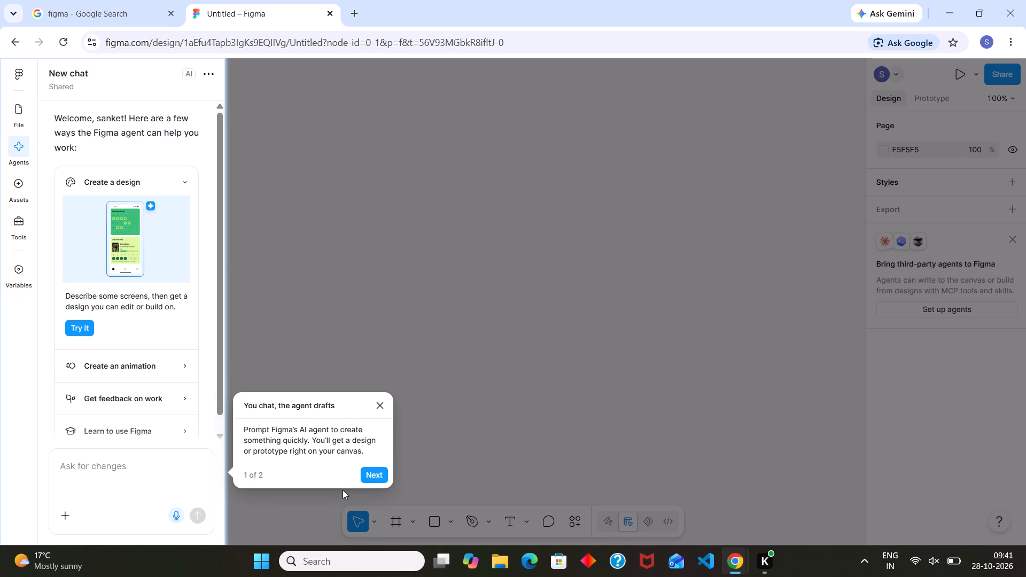
{"action": "left_click", "coordinate": [378, 410]}
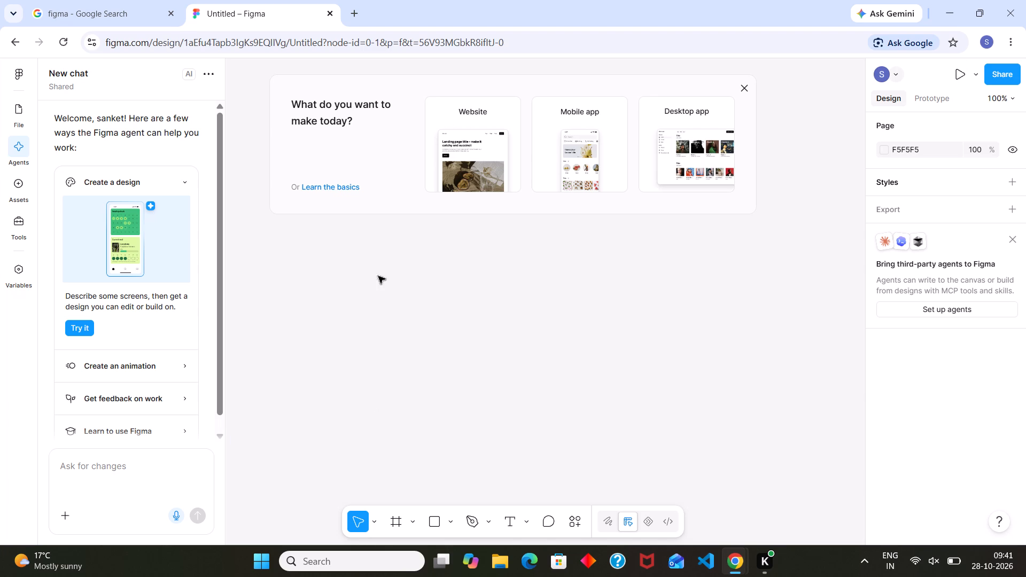
{"action": "left_click", "coordinate": [349, 333]}
Open a new browser tab alongside the untitled design file.
{"action": "left_click", "coordinate": [352, 11]}
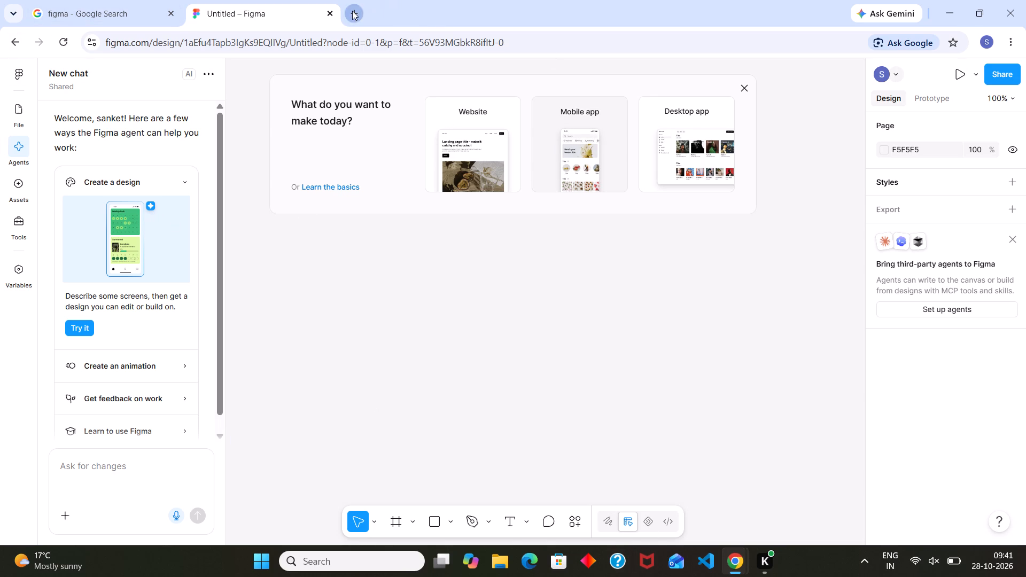
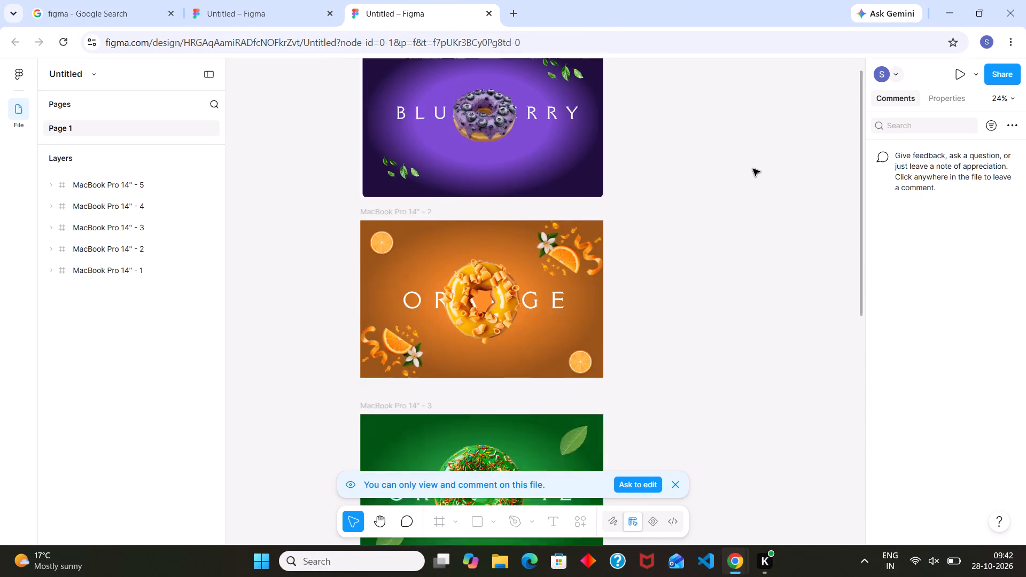
Look through the donut-flavour MacBook Pro 14" frames on Page 1 of the shared view-only design file.
{"action": "scroll", "coordinate": [753, 169], "scroll_direction": "down", "scroll_amount": 4}
{"action": "scroll", "coordinate": [753, 169], "scroll_direction": "up", "scroll_amount": 5}
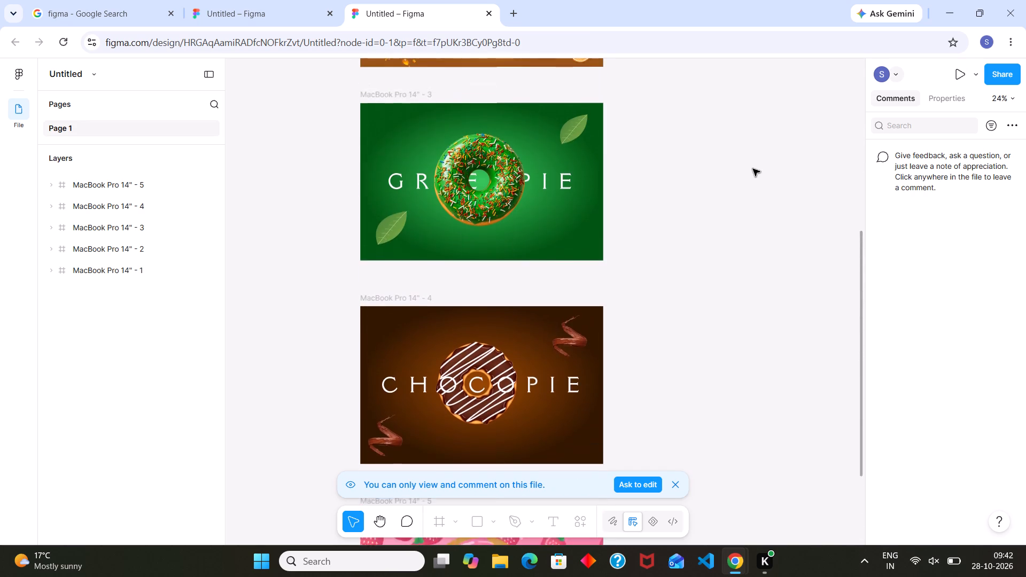
{"action": "scroll", "coordinate": [753, 169], "scroll_direction": "up", "scroll_amount": 2}
{"action": "scroll", "coordinate": [753, 169], "scroll_direction": "right", "scroll_amount": 1}
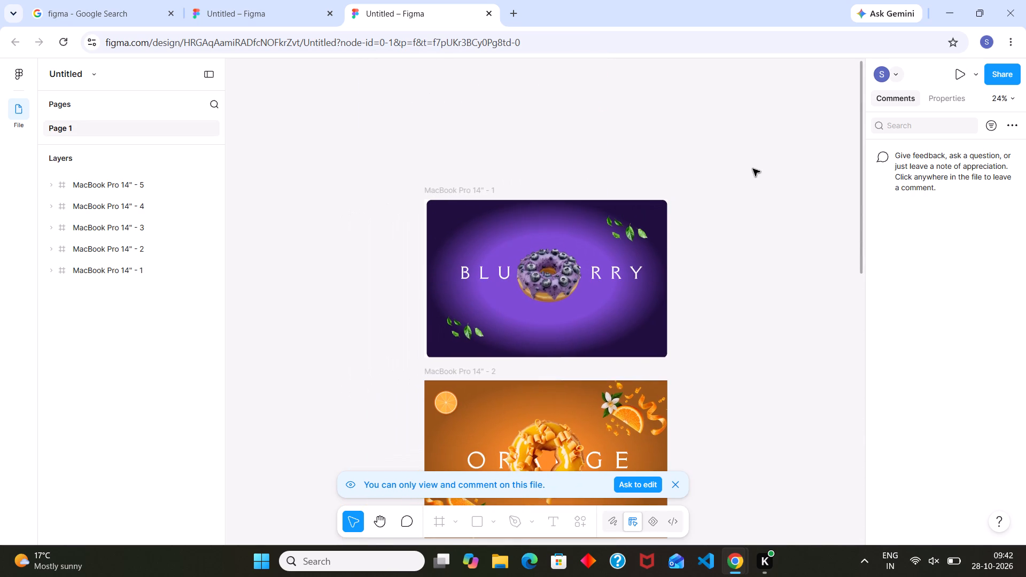
Look through the five MacBook Pro 14" donut frames in the view-only reference file.
{"action": "scroll", "coordinate": [753, 169], "scroll_direction": "down", "scroll_amount": 7}
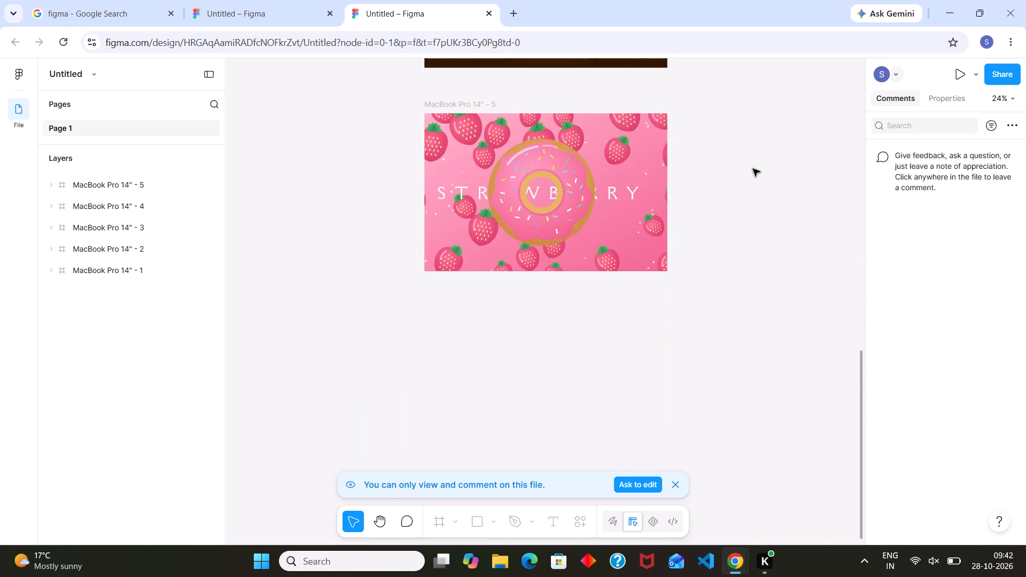
{"action": "scroll", "coordinate": [753, 169], "scroll_direction": "down", "scroll_amount": 2}
{"action": "scroll", "coordinate": [753, 169], "scroll_direction": "up", "scroll_amount": 4}
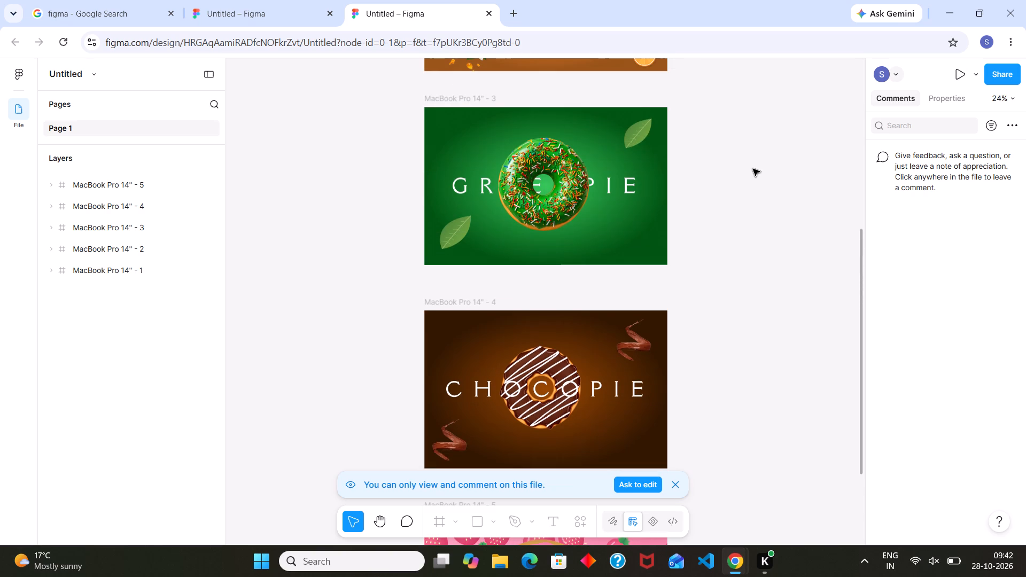
{"action": "scroll", "coordinate": [753, 169], "scroll_direction": "up", "scroll_amount": 2}
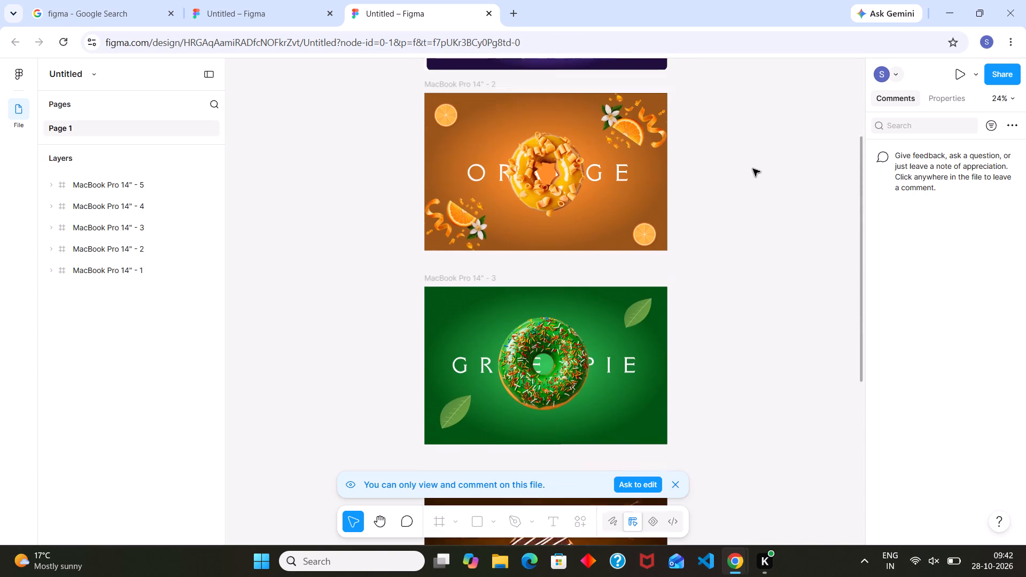
{"action": "scroll", "coordinate": [753, 169], "scroll_direction": "up", "scroll_amount": 3}
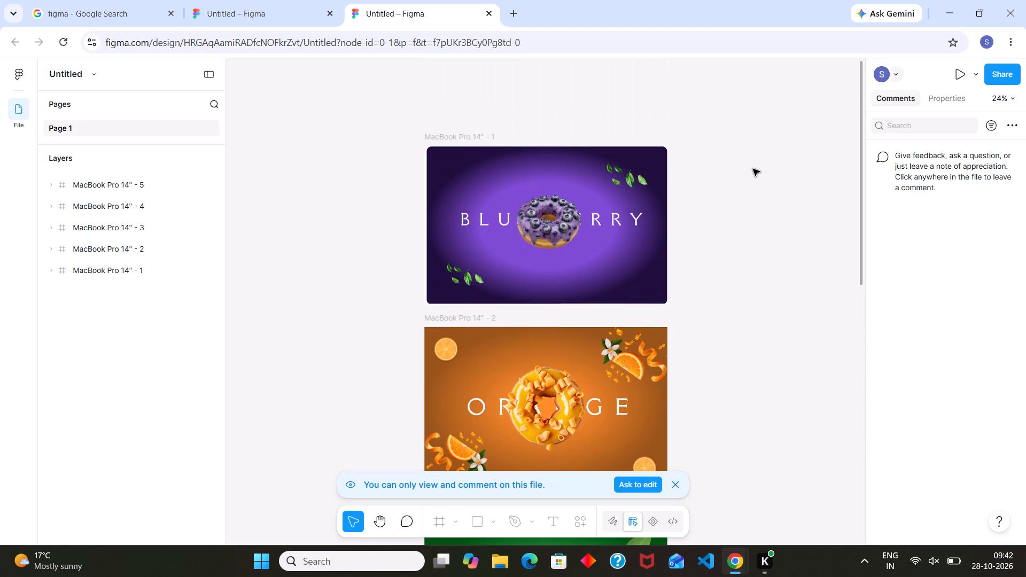
Switch to the blank design file and dismiss the prompt asking what to make today.
{"action": "left_click", "coordinate": [296, 2]}
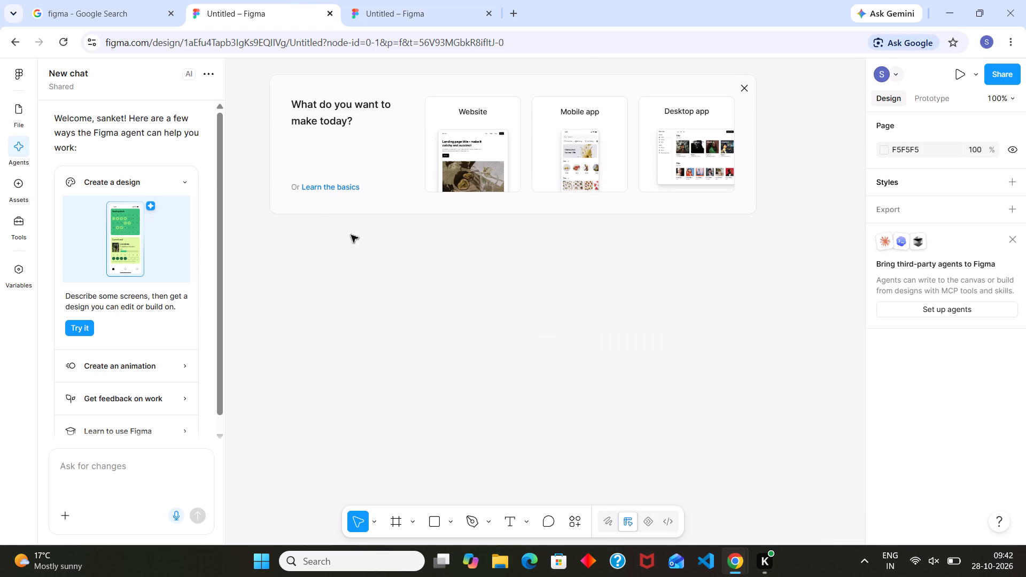
{"action": "left_click", "coordinate": [742, 88]}
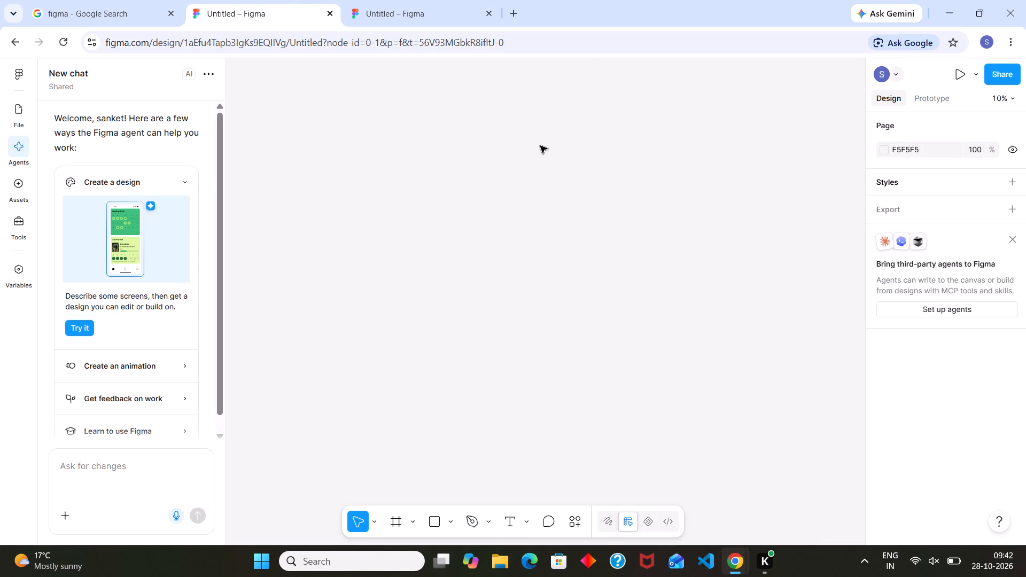
Start the Frame tool, expand the desktop frame presets and dismiss the Figma Sites suggestion.
{"action": "key", "text": "f"}
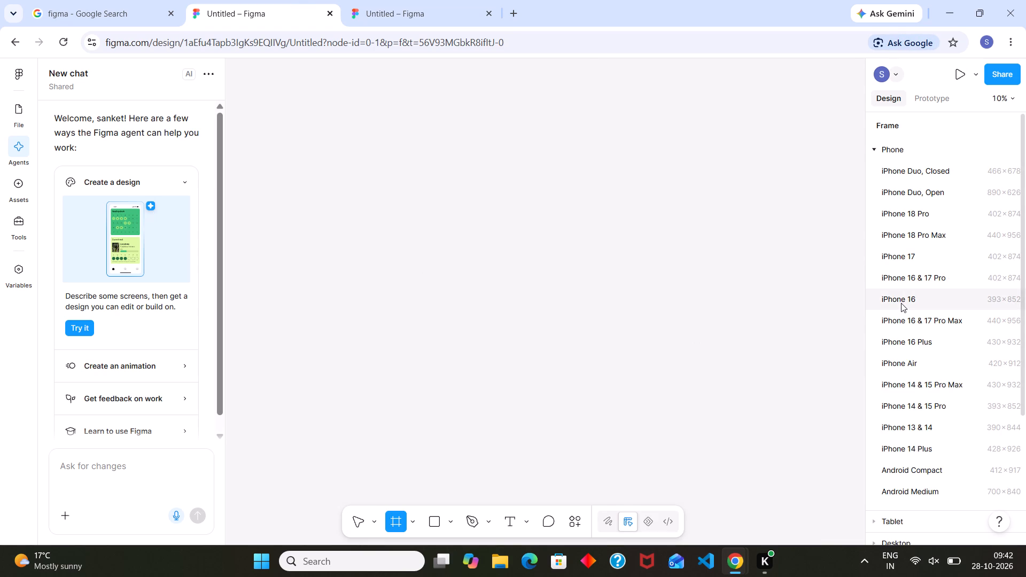
{"action": "scroll", "coordinate": [901, 303], "scroll_direction": "down", "scroll_amount": 3}
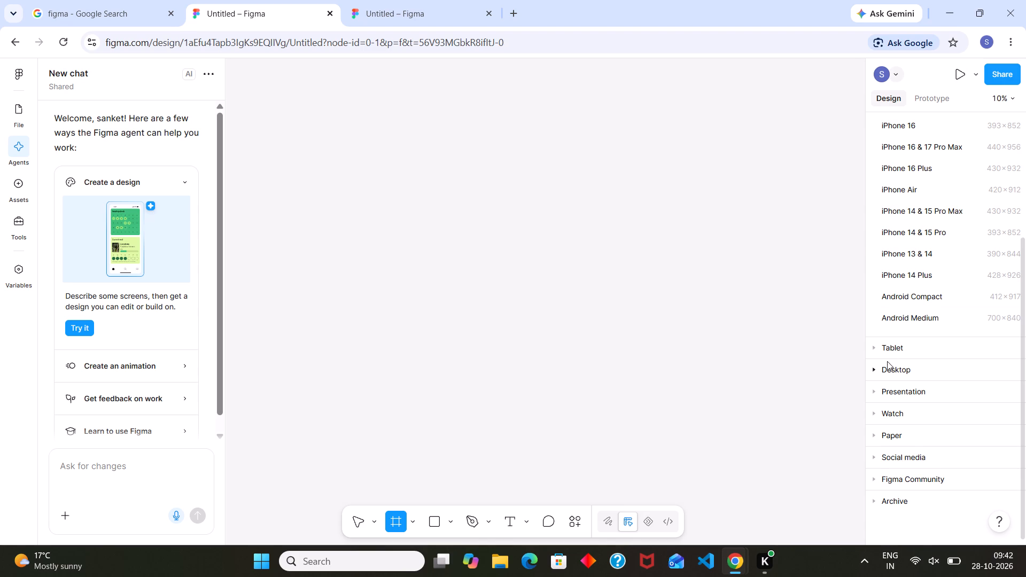
{"action": "left_click", "coordinate": [887, 362]}
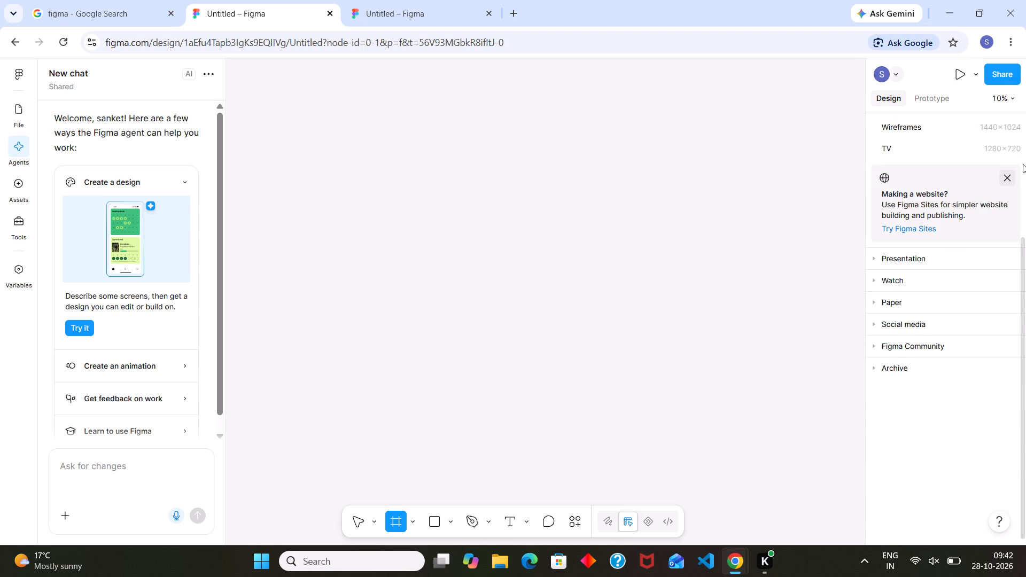
{"action": "left_click", "coordinate": [1001, 181]}
{"action": "scroll", "coordinate": [772, 256], "scroll_direction": "up", "scroll_amount": 1}
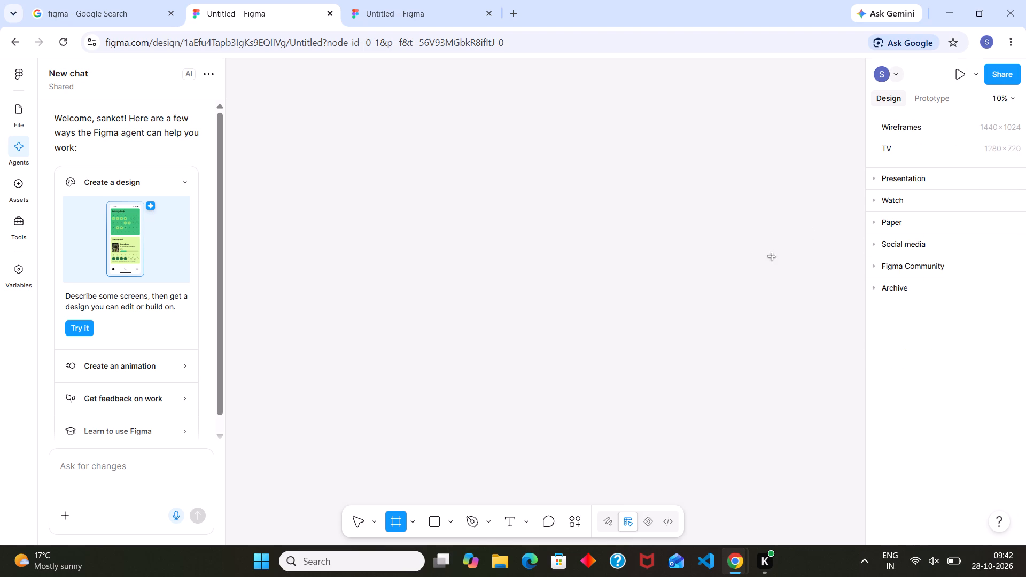
{"action": "scroll", "coordinate": [772, 256], "scroll_direction": "up", "scroll_amount": 1}
Replace the agent chat with the file's pages and layers view.
{"action": "left_click", "coordinate": [204, 69]}
{"action": "left_click", "coordinate": [381, 339]}
{"action": "left_click", "coordinate": [21, 77]}
{"action": "left_click", "coordinate": [328, 182]}
{"action": "left_click", "coordinate": [25, 108]}
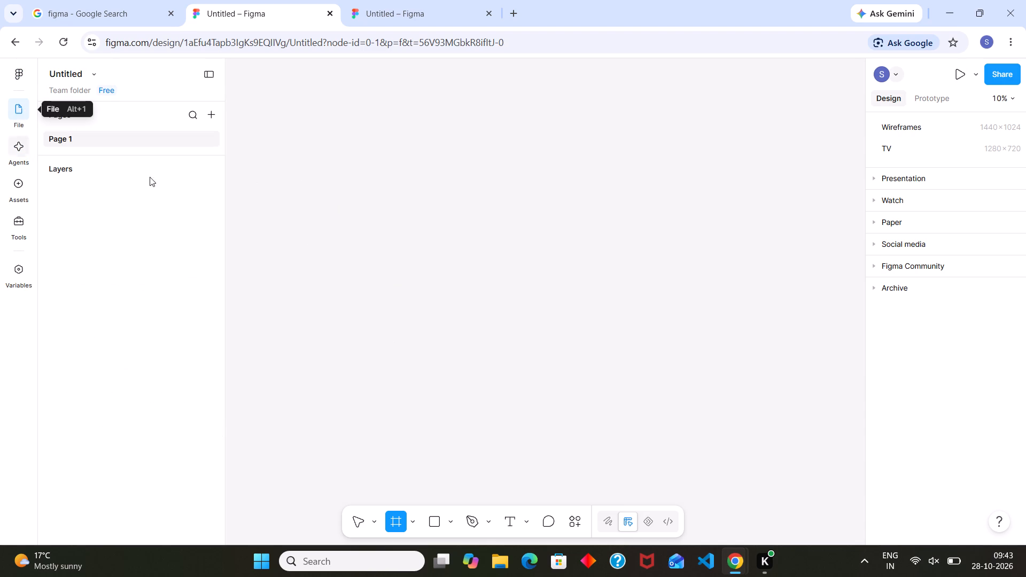
Add a MacBook Pro 14" frame (1512 × 982) from the desktop presets and dismiss the feature tour.
{"action": "key", "text": "f"}
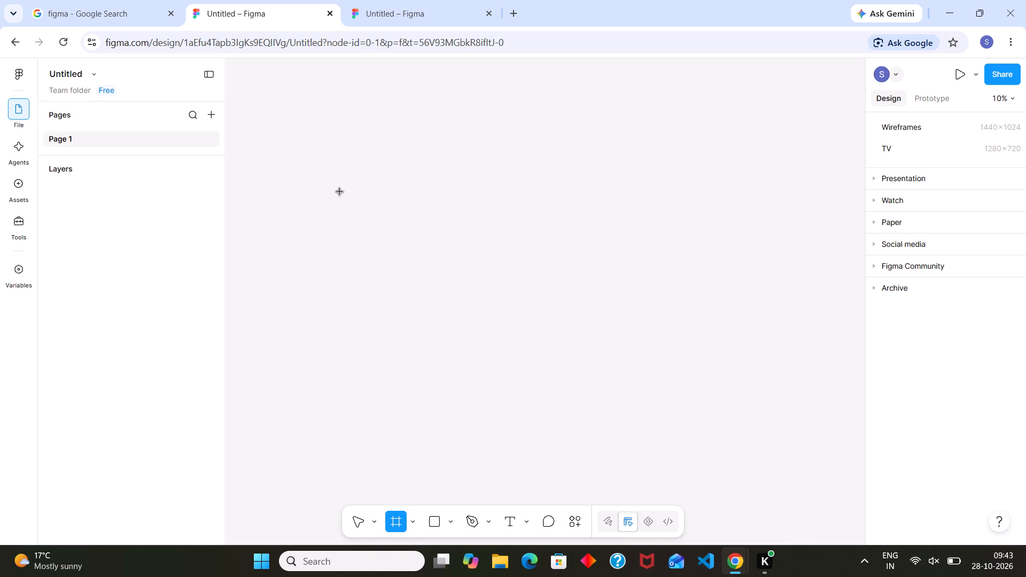
{"action": "key", "text": "f"}
{"action": "key", "text": "f"}
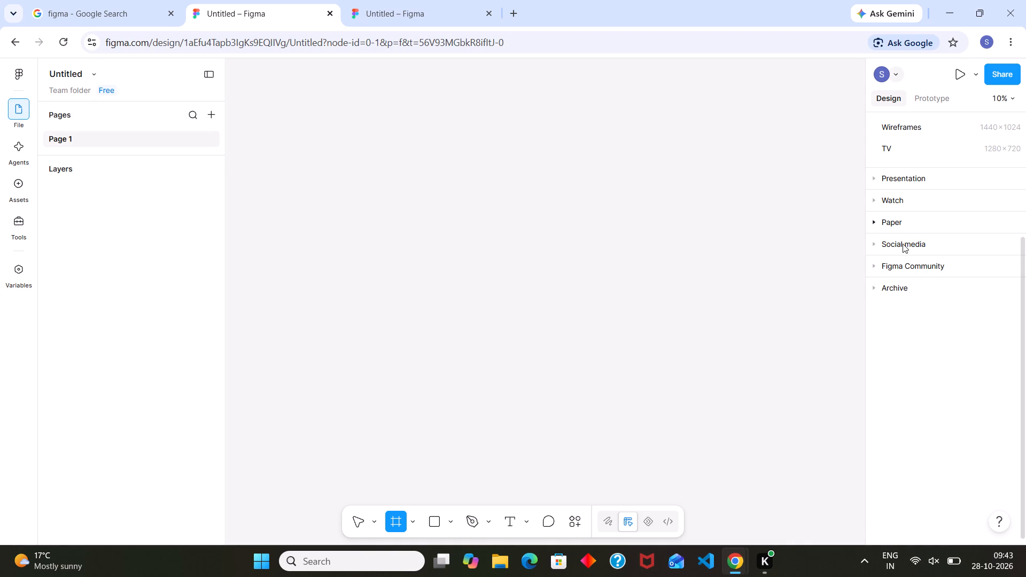
{"action": "left_click", "coordinate": [928, 178]}
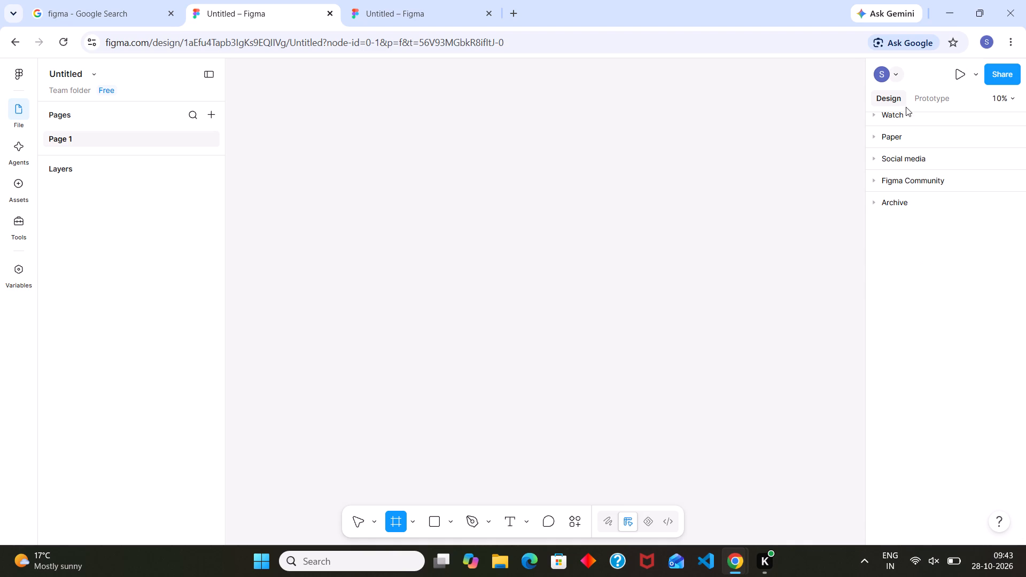
{"action": "left_click", "coordinate": [925, 97]}
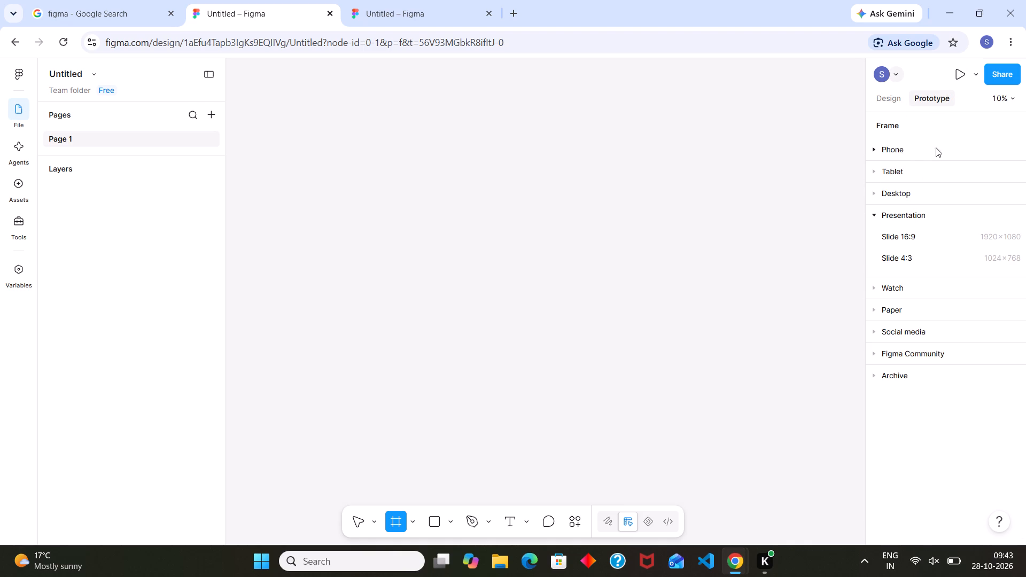
{"action": "left_click", "coordinate": [883, 192]}
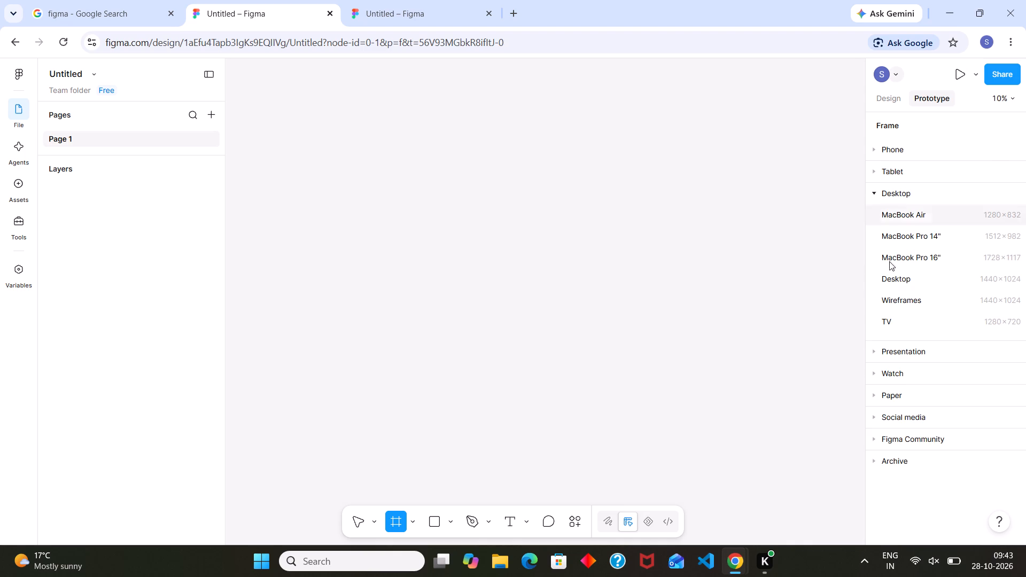
{"action": "left_click", "coordinate": [946, 240]}
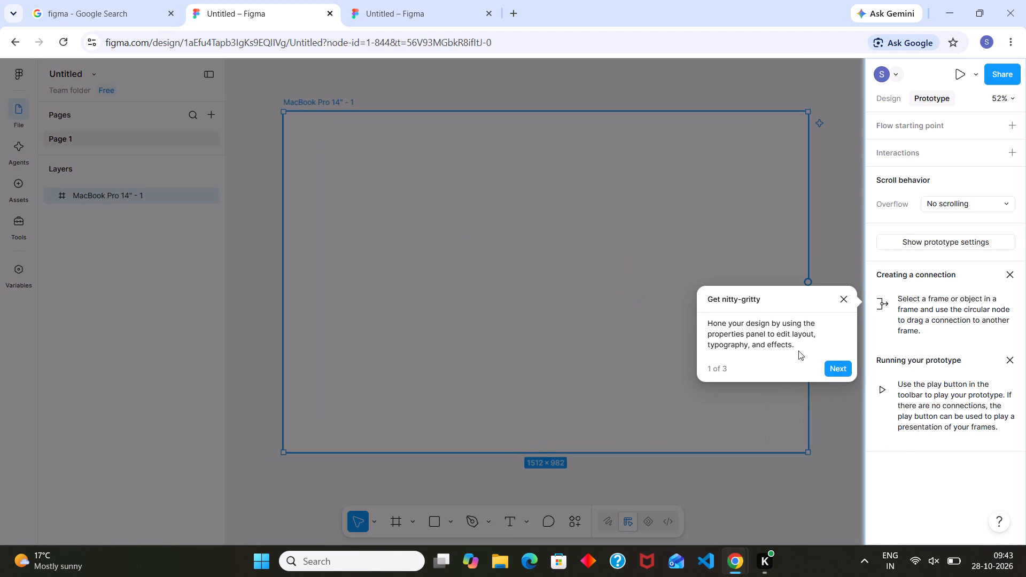
{"action": "left_click", "coordinate": [844, 297]}
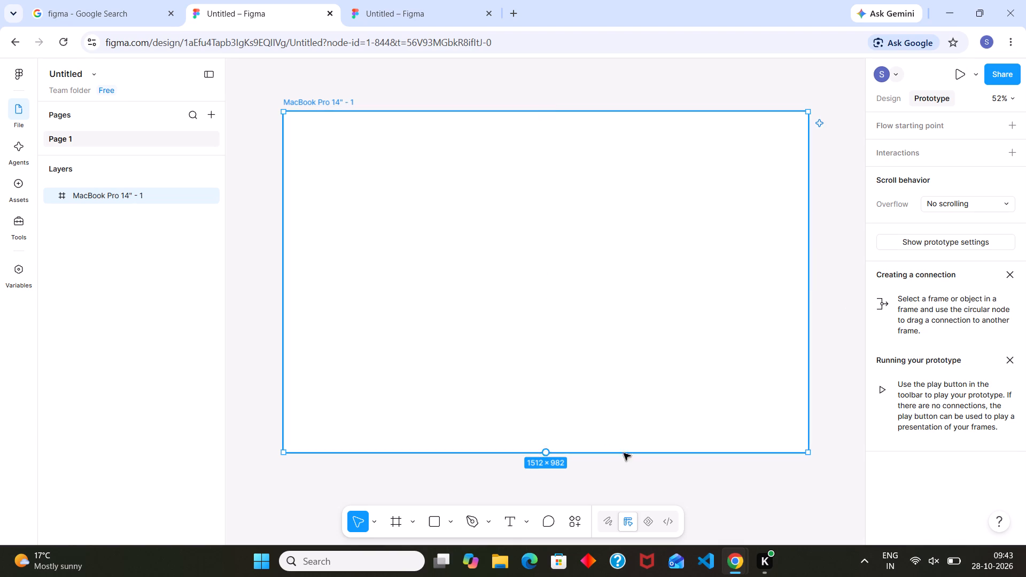
Compare the new blank frame with the reference file and examine its blueberry donut frame more closely.
{"action": "left_click", "coordinate": [728, 556]}
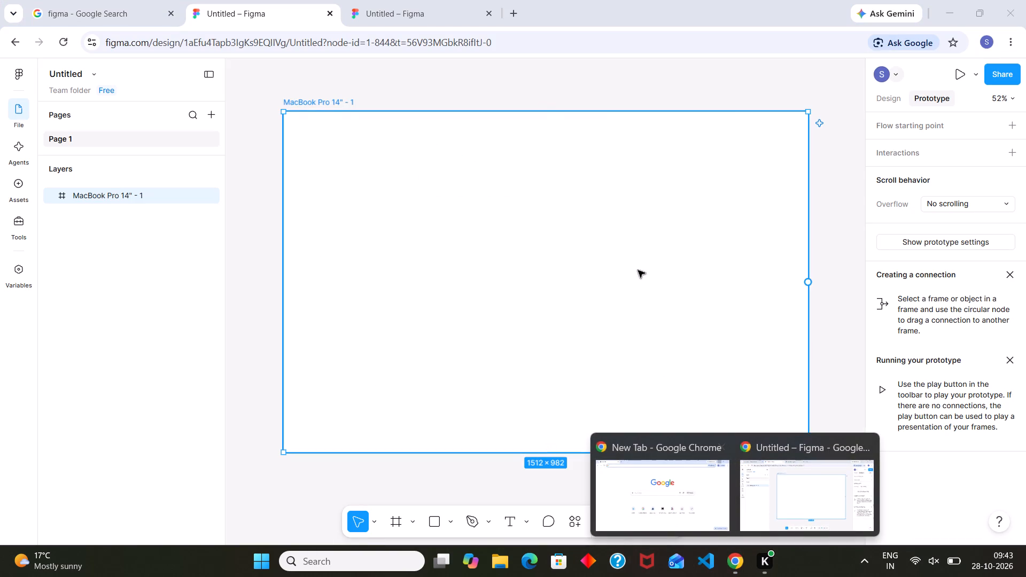
{"action": "left_click", "coordinate": [463, 0]}
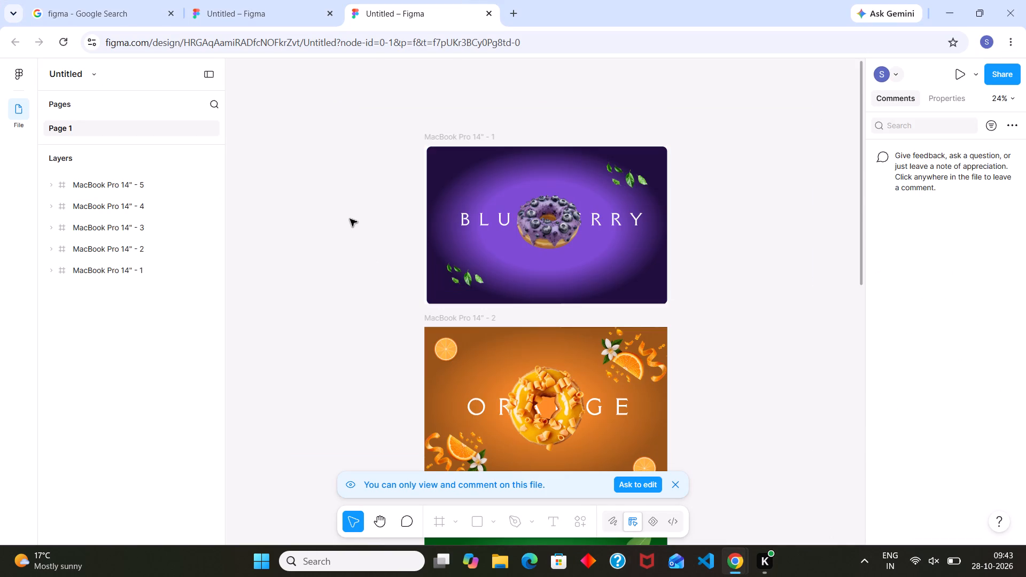
{"action": "left_click", "coordinate": [302, 0]}
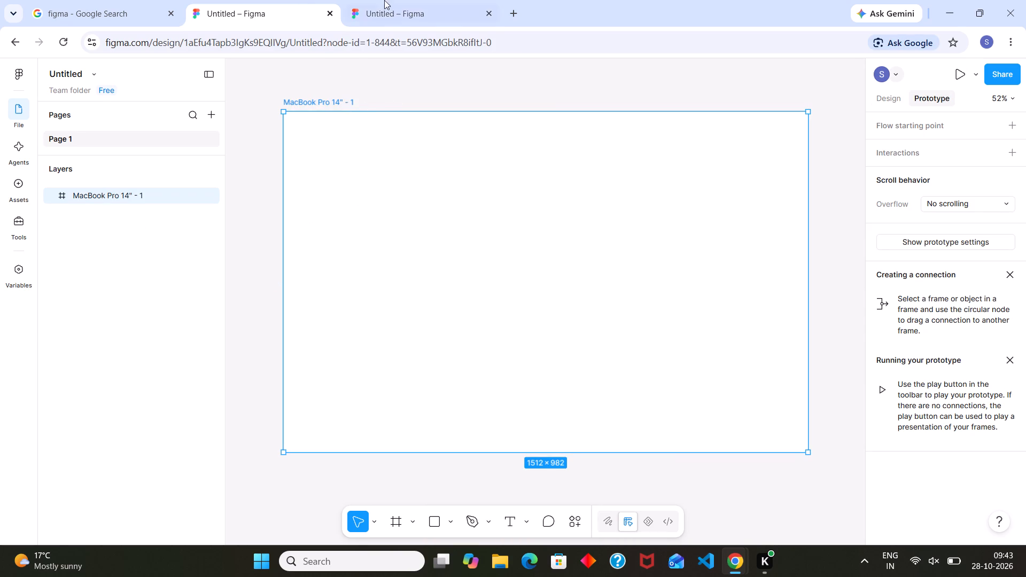
{"action": "left_click", "coordinate": [393, 0]}
{"action": "left_click", "coordinate": [333, 0]}
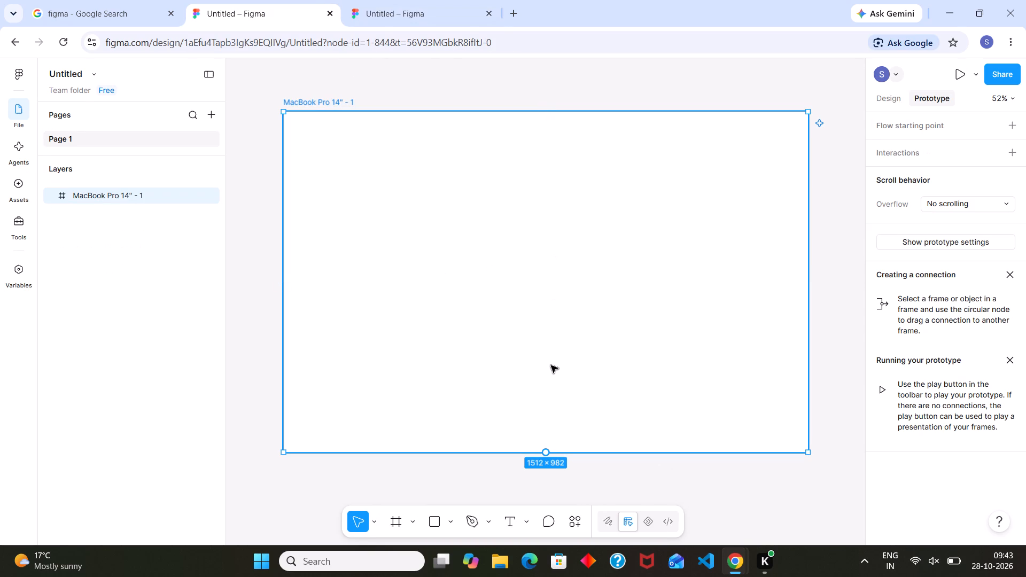
{"action": "left_click", "coordinate": [446, 23]}
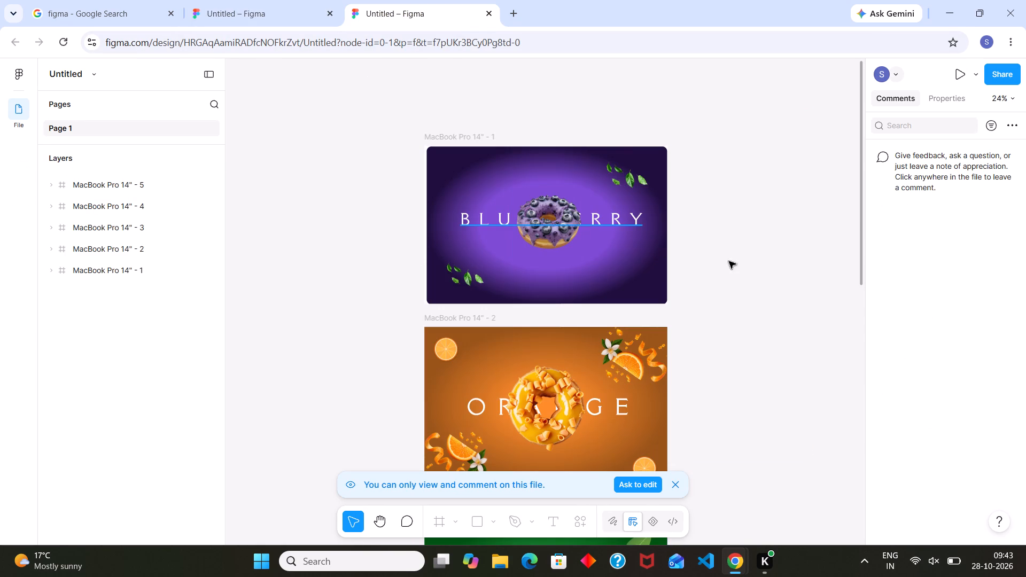
{"action": "scroll", "coordinate": [691, 270], "scroll_direction": "up", "scroll_amount": 1}
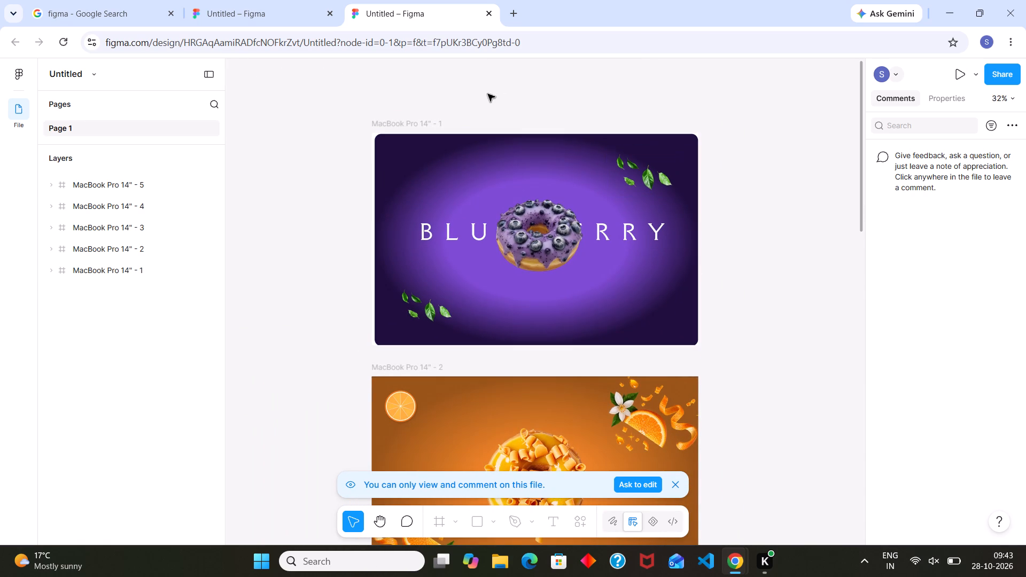
Return to the new file, select the MacBook Pro 14" frame and show its design properties.
{"action": "left_click", "coordinate": [291, 0]}
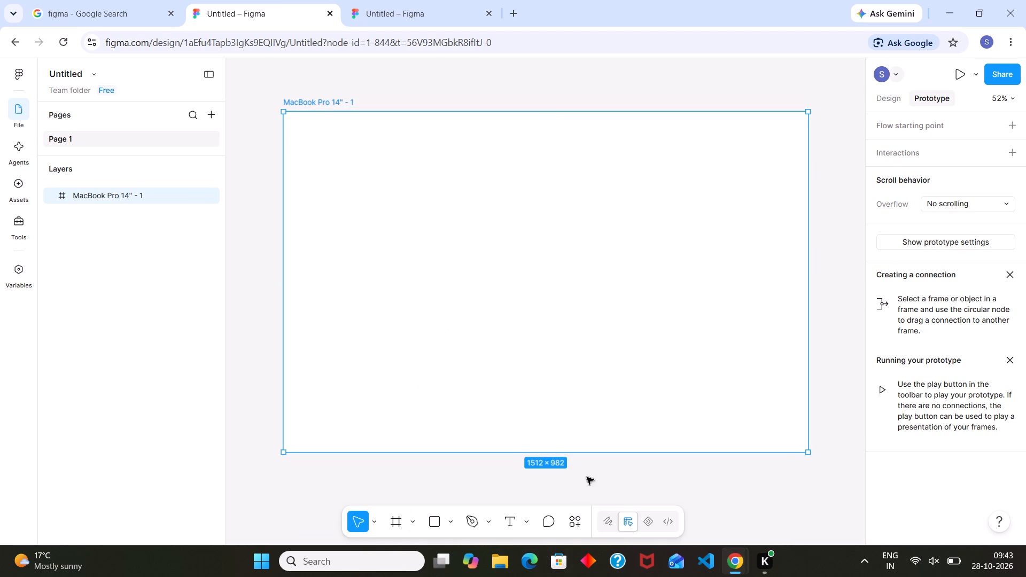
{"action": "left_click", "coordinate": [702, 316]}
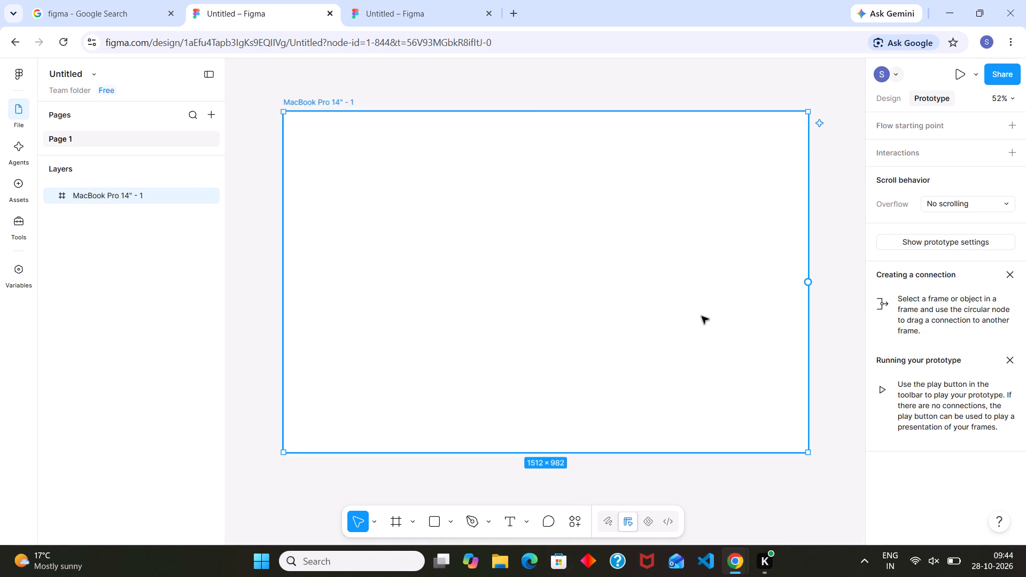
{"action": "double_click", "coordinate": [702, 316]}
{"action": "triple_click", "coordinate": [702, 316]}
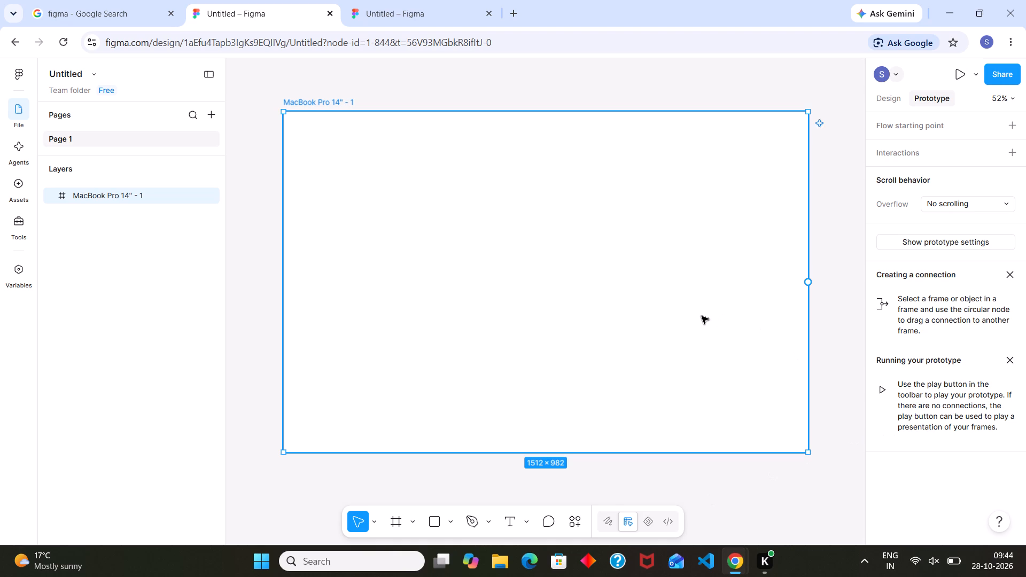
{"action": "left_click", "coordinate": [702, 316]}
{"action": "left_click", "coordinate": [887, 104]}
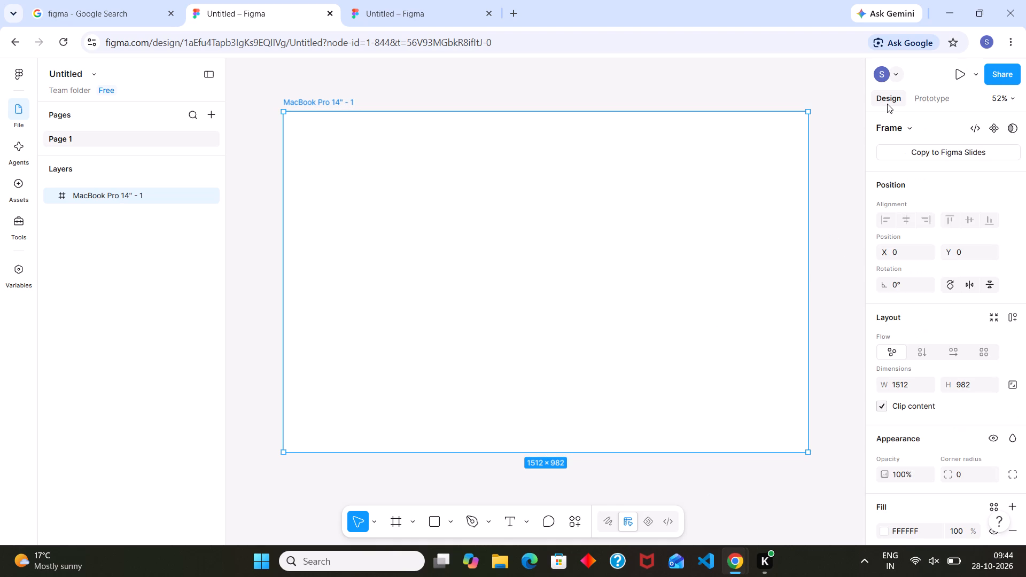
{"action": "left_click", "coordinate": [647, 290]}
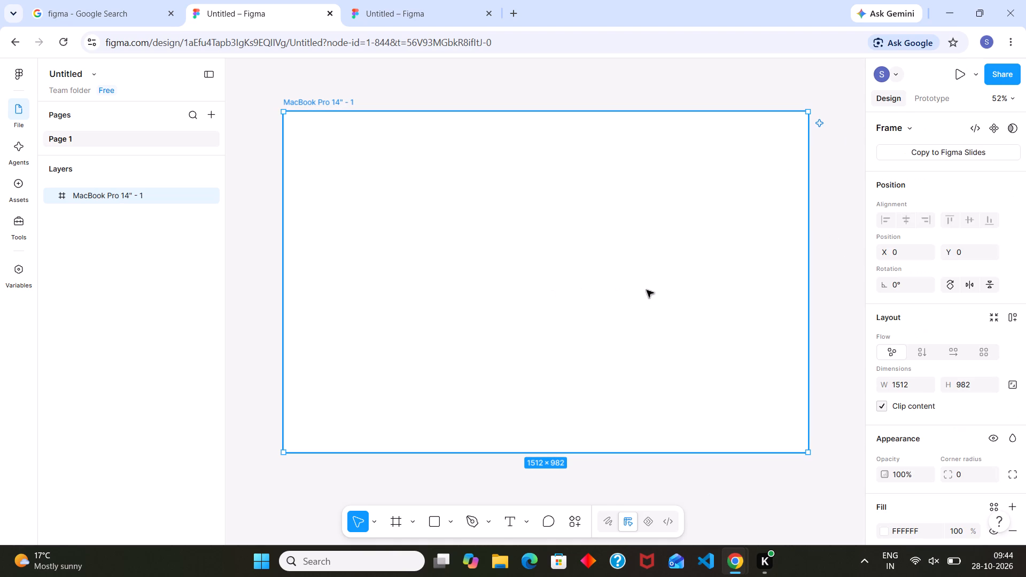
{"action": "left_click", "coordinate": [929, 103]}
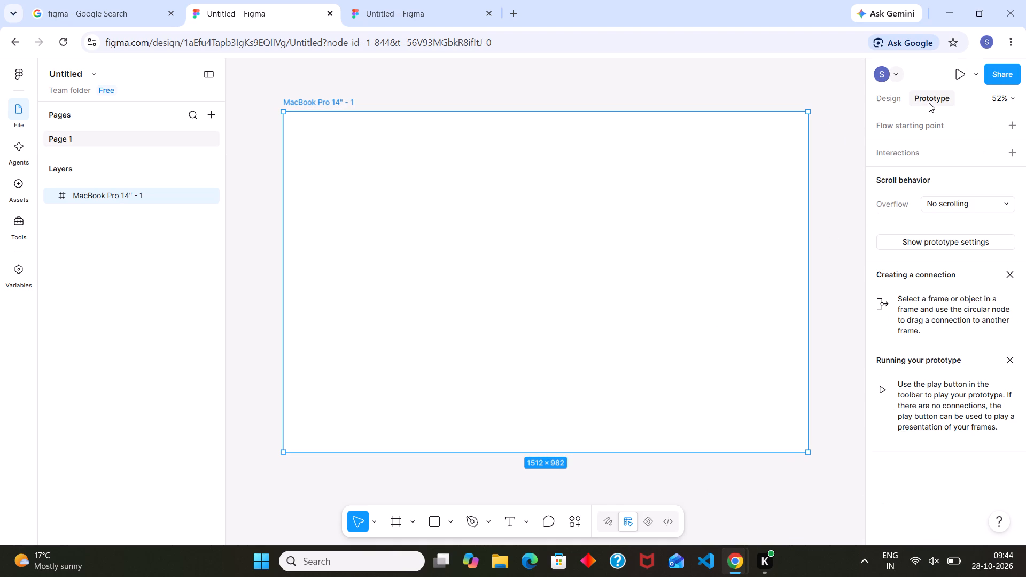
{"action": "left_click", "coordinate": [880, 93]}
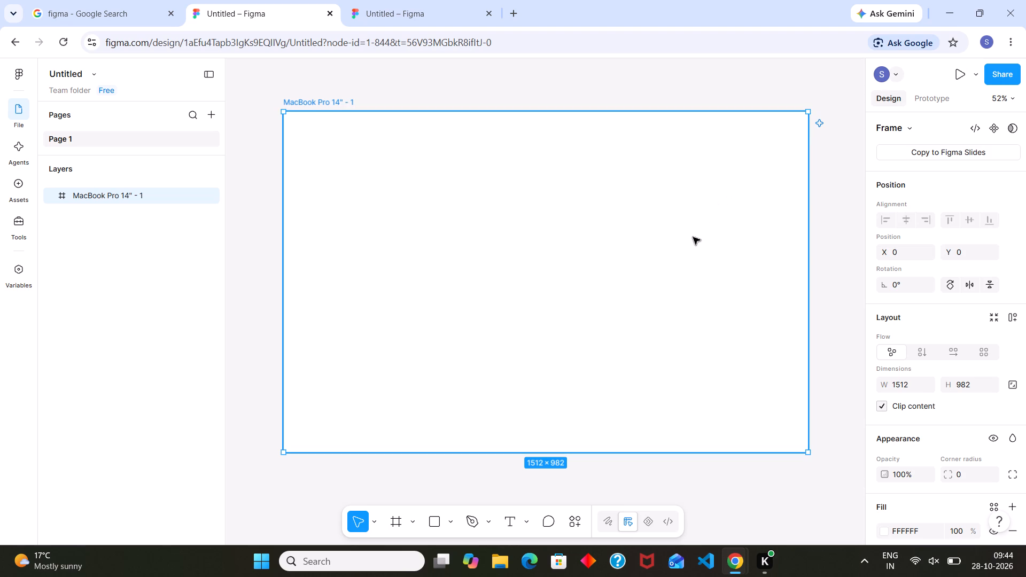
{"action": "scroll", "coordinate": [703, 409], "scroll_direction": "up", "scroll_amount": 1}
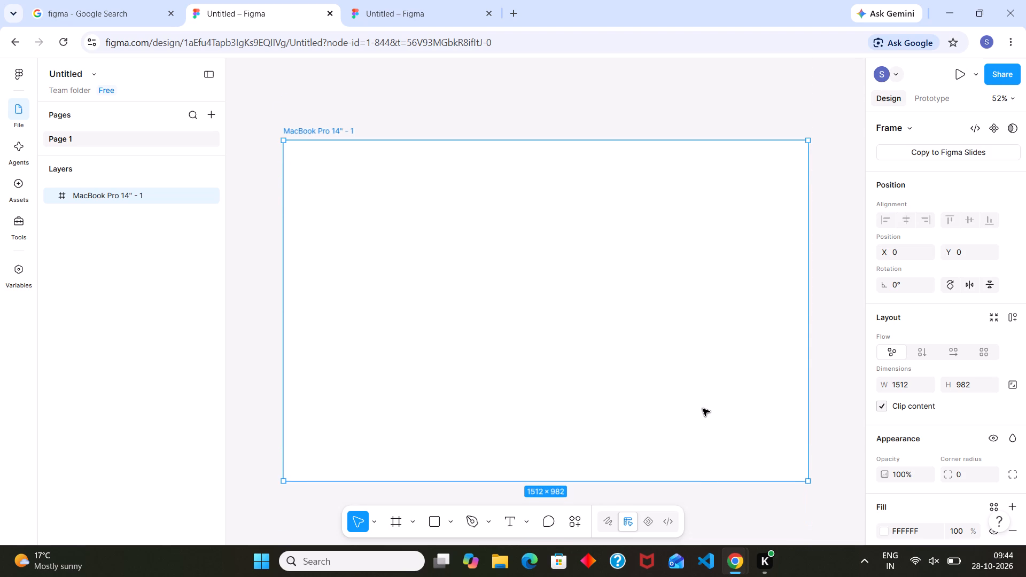
Open the MacBook Pro 14" frame's fill colour and shift its hue from red to violet.
{"action": "scroll", "coordinate": [703, 409], "scroll_direction": "up", "scroll_amount": 1}
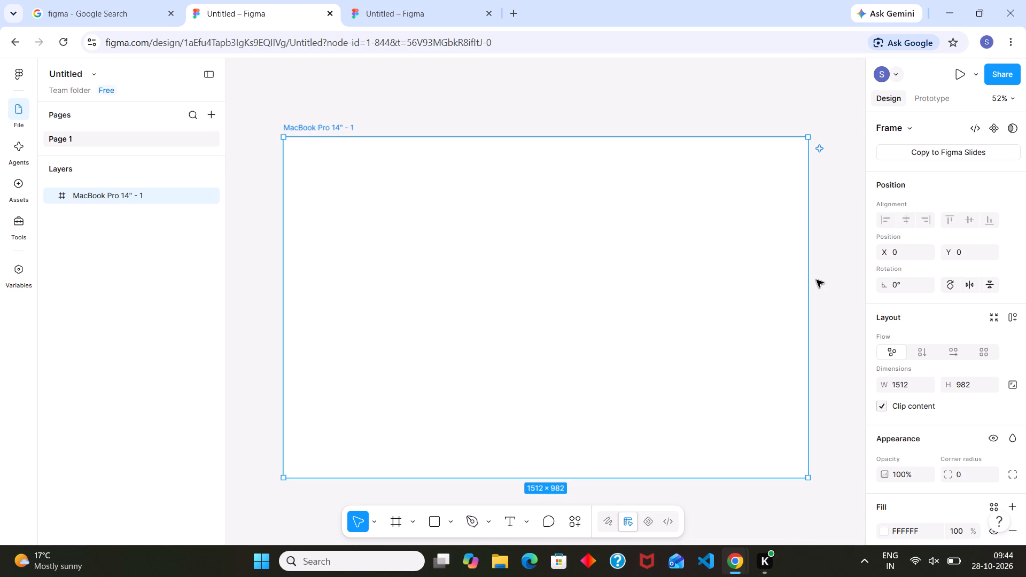
{"action": "scroll", "coordinate": [817, 280], "scroll_direction": "right", "scroll_amount": 3}
{"action": "left_click", "coordinate": [959, 365]}
{"action": "scroll", "coordinate": [959, 365], "scroll_direction": "down", "scroll_amount": 2}
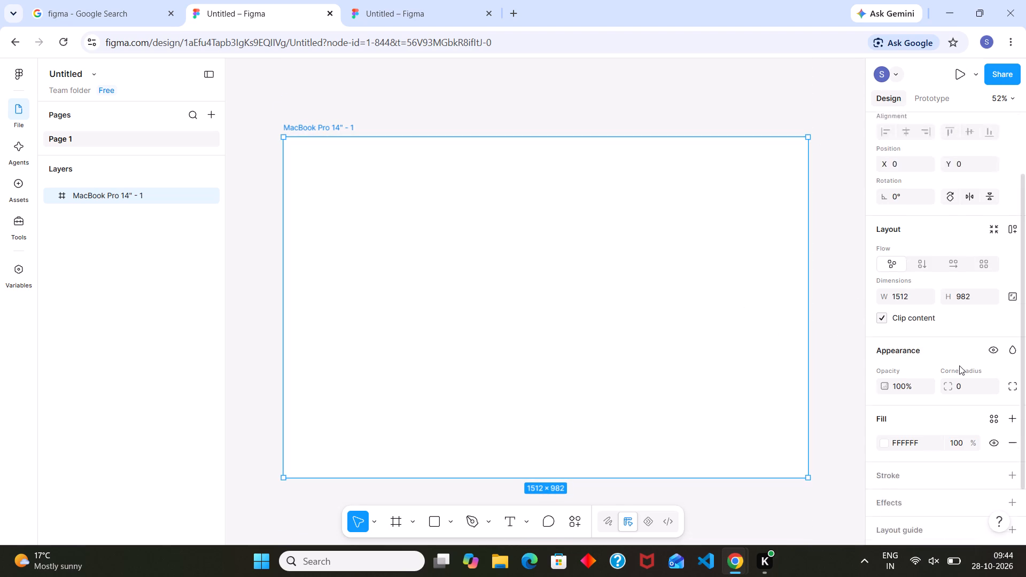
{"action": "scroll", "coordinate": [959, 365], "scroll_direction": "down", "scroll_amount": 2}
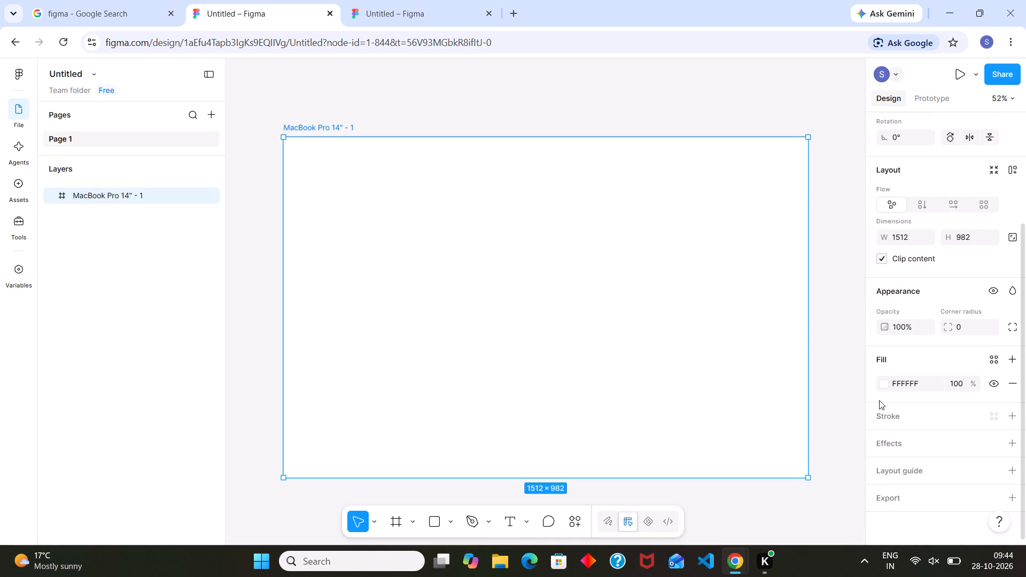
{"action": "left_click", "coordinate": [888, 387]}
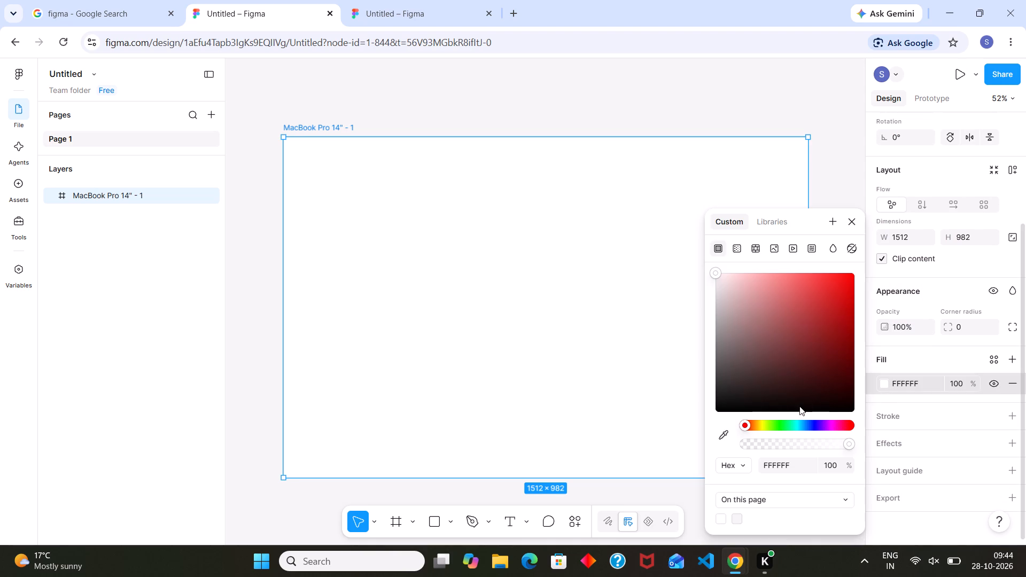
{"action": "left_click_drag", "start_coordinate": [744, 425], "coordinate": [780, 427]}
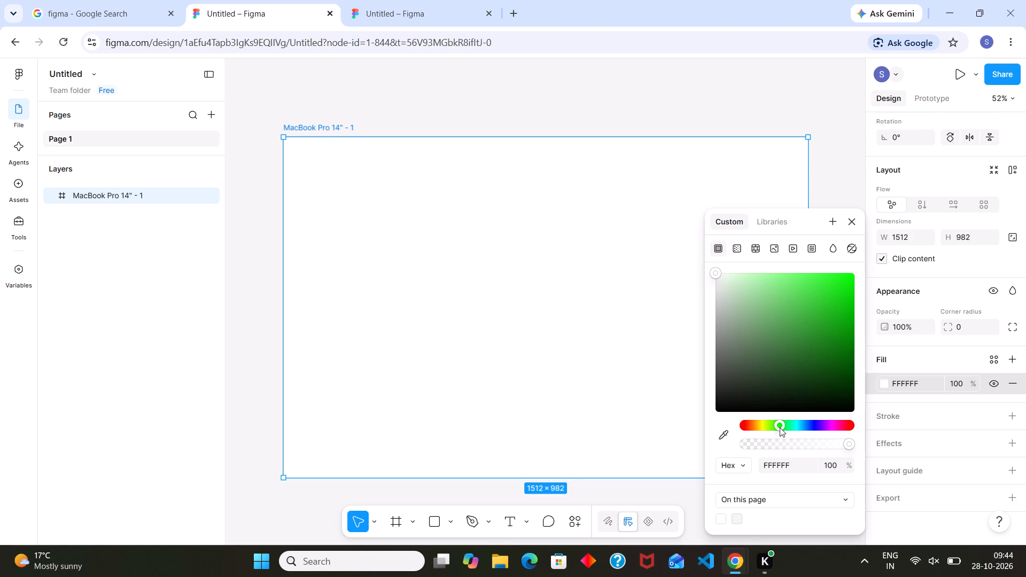
{"action": "left_click_drag", "start_coordinate": [780, 427], "coordinate": [822, 425]}
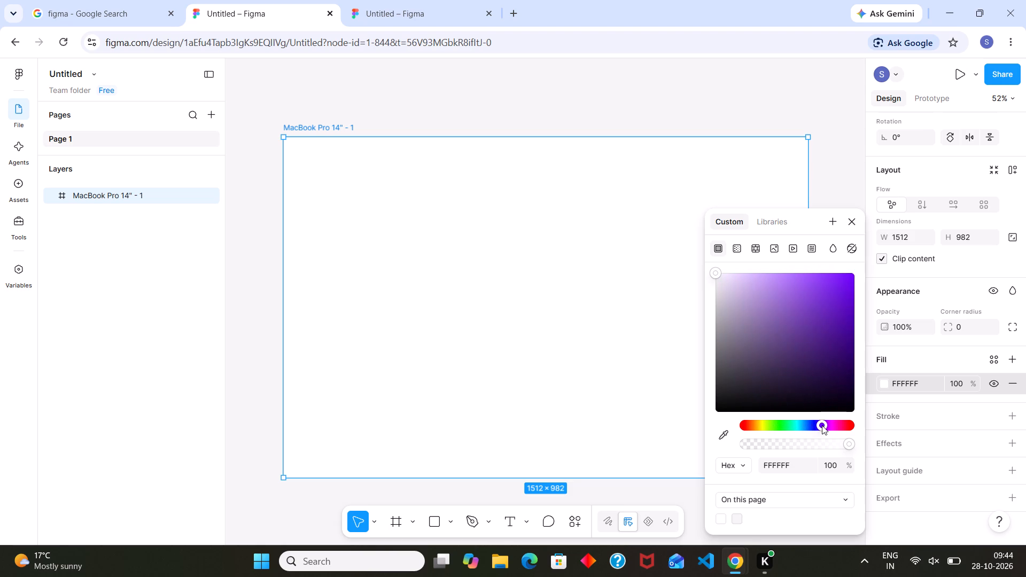
{"action": "left_click_drag", "start_coordinate": [822, 425], "coordinate": [821, 425]}
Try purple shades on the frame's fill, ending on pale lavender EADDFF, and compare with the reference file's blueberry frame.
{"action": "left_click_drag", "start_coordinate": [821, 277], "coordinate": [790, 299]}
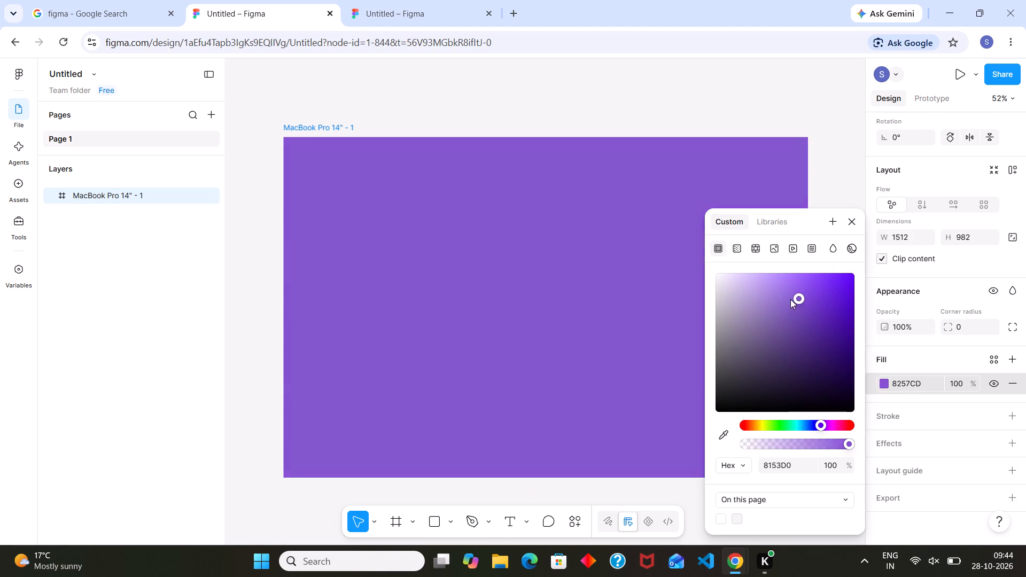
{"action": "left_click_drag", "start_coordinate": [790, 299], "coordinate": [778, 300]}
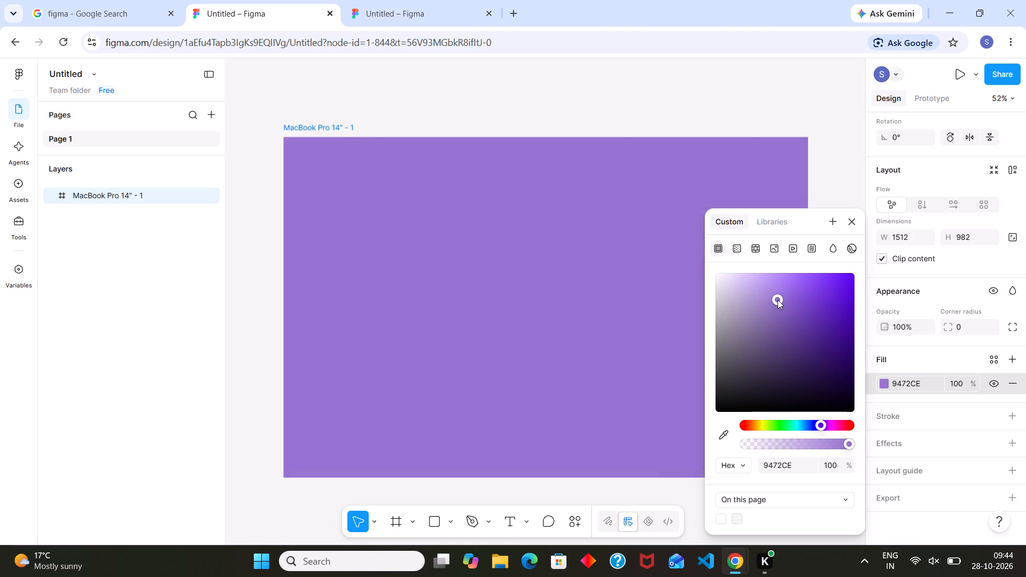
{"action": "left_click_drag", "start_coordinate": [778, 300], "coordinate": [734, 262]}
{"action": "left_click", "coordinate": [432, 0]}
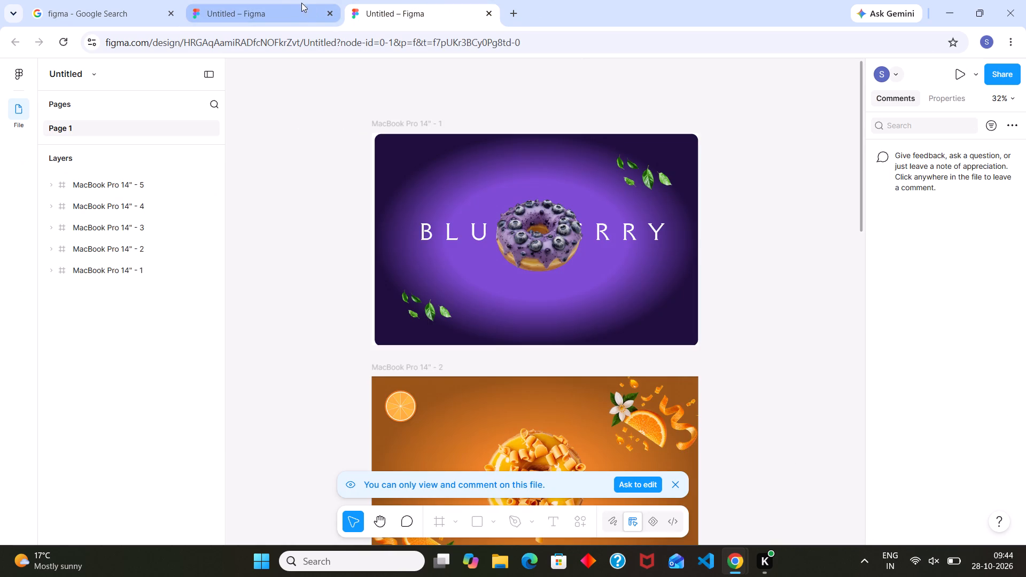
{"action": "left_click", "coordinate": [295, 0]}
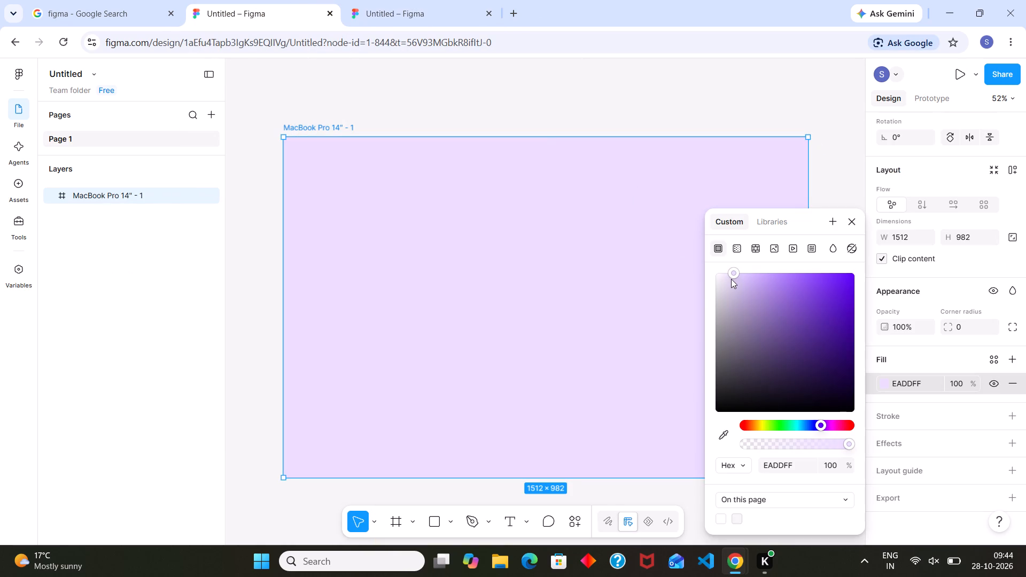
Adjust the frame's fill through lighter and darker violet shades and settle on the medium purple 885AD9.
{"action": "left_click_drag", "start_coordinate": [731, 279], "coordinate": [744, 294]}
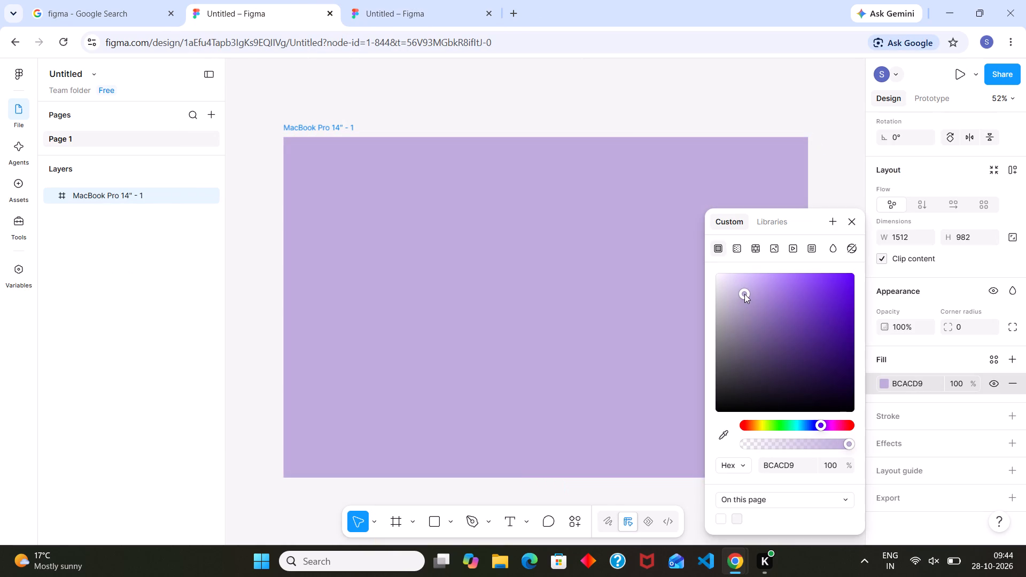
{"action": "left_click", "coordinate": [744, 294]}
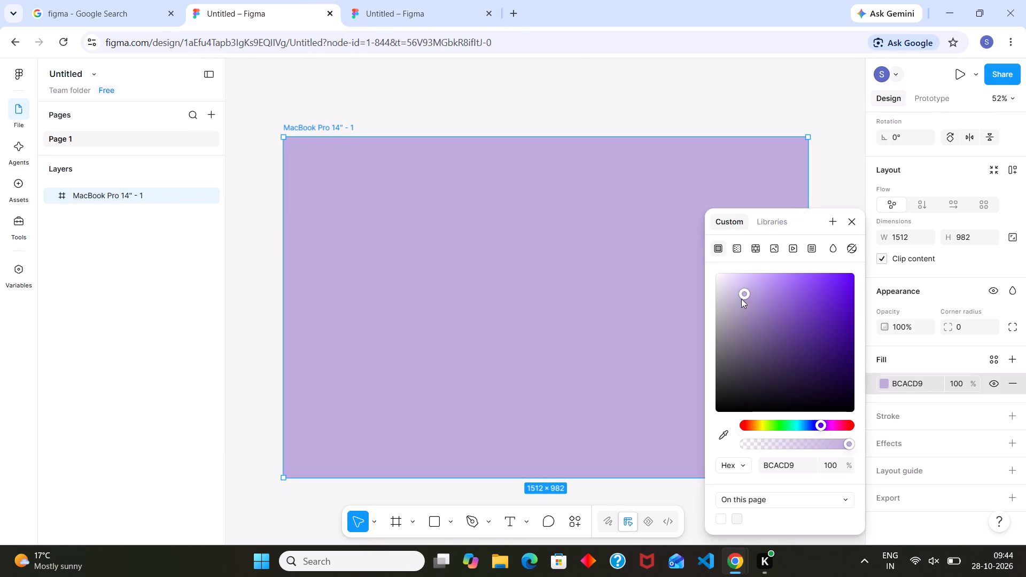
{"action": "left_click", "coordinate": [743, 295]}
{"action": "left_click_drag", "start_coordinate": [743, 295], "coordinate": [771, 286]}
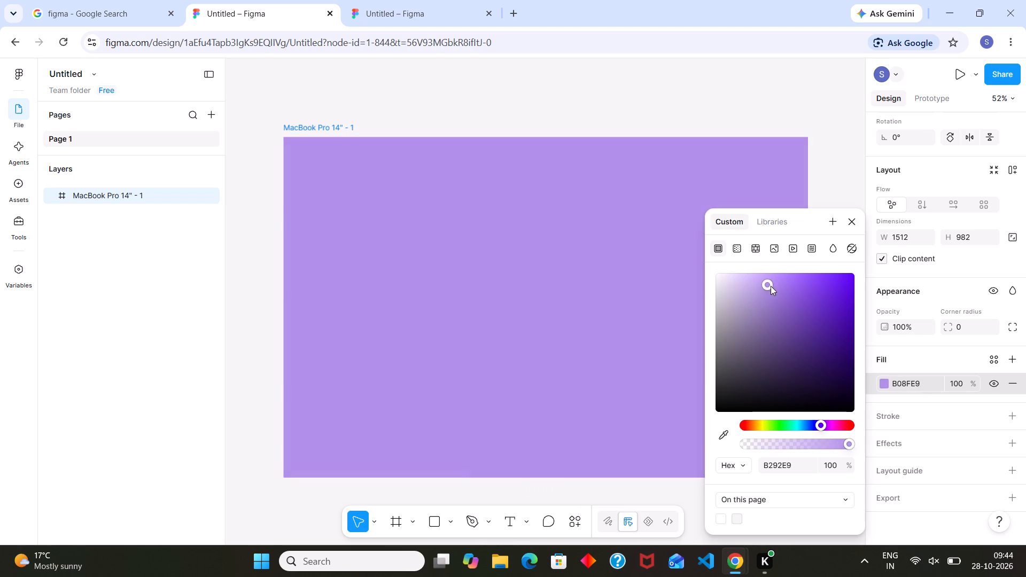
{"action": "left_click_drag", "start_coordinate": [771, 286], "coordinate": [794, 288]}
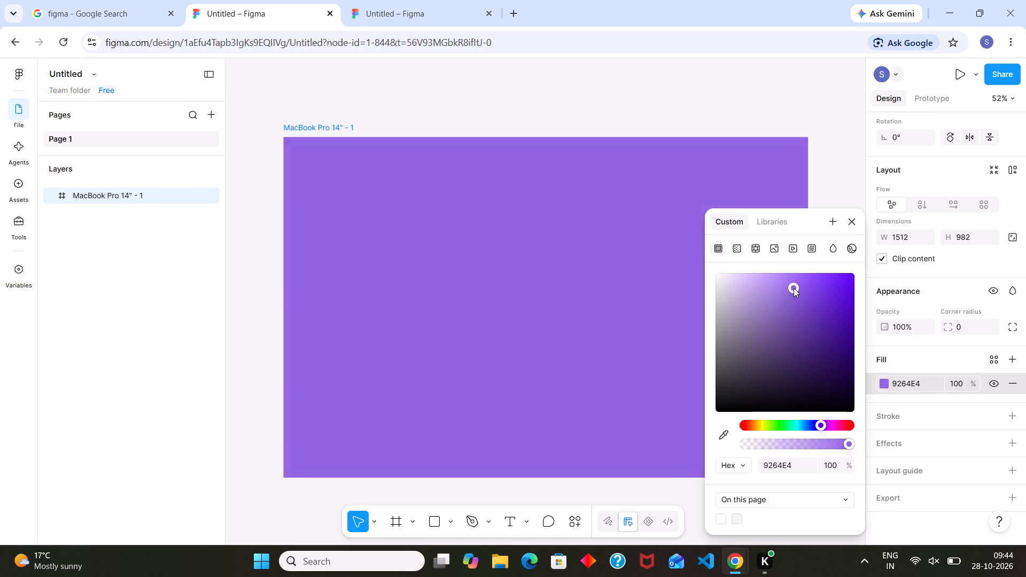
{"action": "left_click_drag", "start_coordinate": [794, 288], "coordinate": [794, 331]}
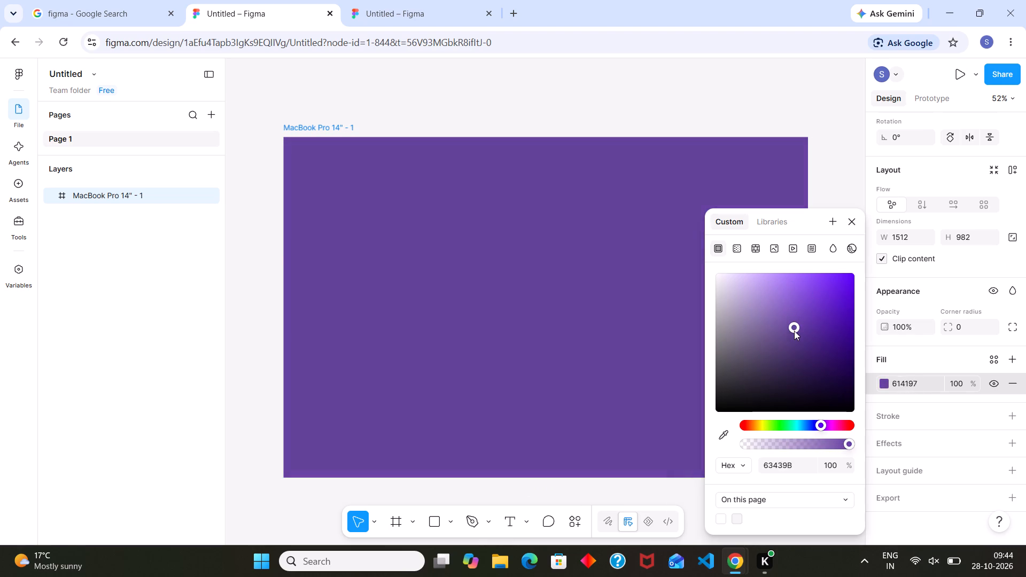
{"action": "left_click_drag", "start_coordinate": [794, 331], "coordinate": [782, 362]}
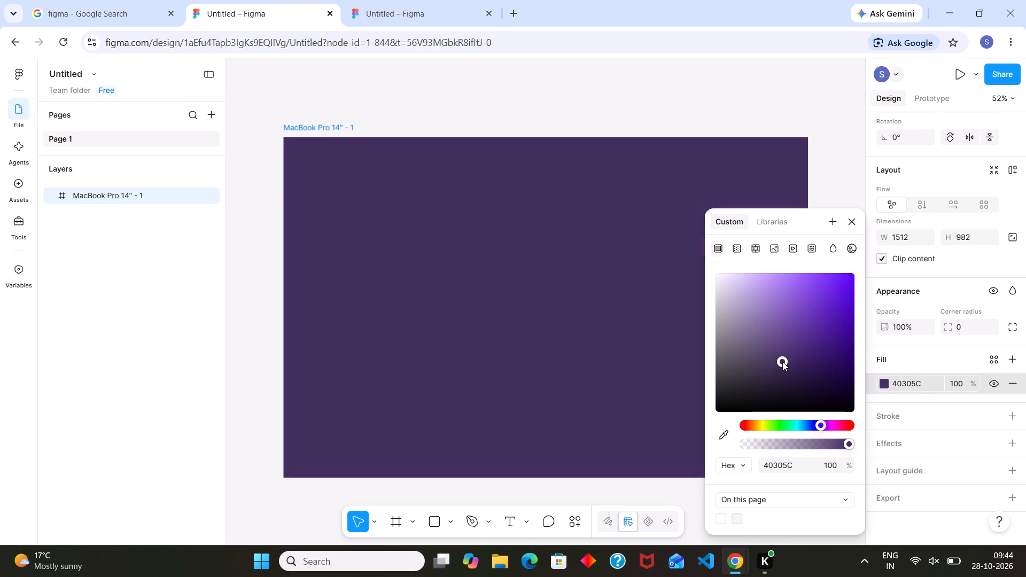
{"action": "left_click_drag", "start_coordinate": [782, 362], "coordinate": [790, 309]}
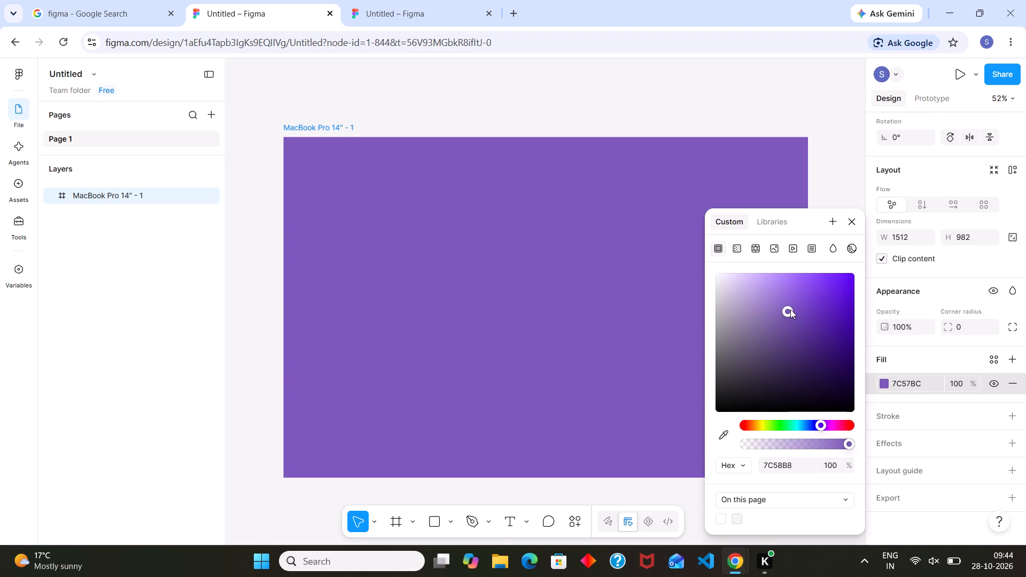
{"action": "left_click_drag", "start_coordinate": [790, 309], "coordinate": [798, 305]}
{"action": "left_click_drag", "start_coordinate": [798, 305], "coordinate": [788, 307]}
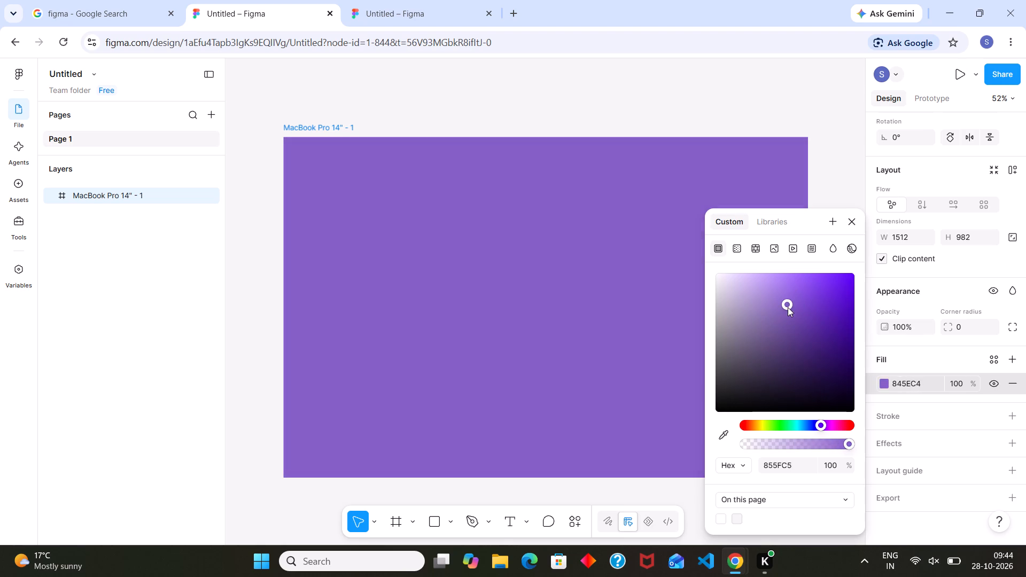
{"action": "left_click_drag", "start_coordinate": [788, 307], "coordinate": [797, 297]}
{"action": "left_click_drag", "start_coordinate": [797, 297], "coordinate": [797, 294]}
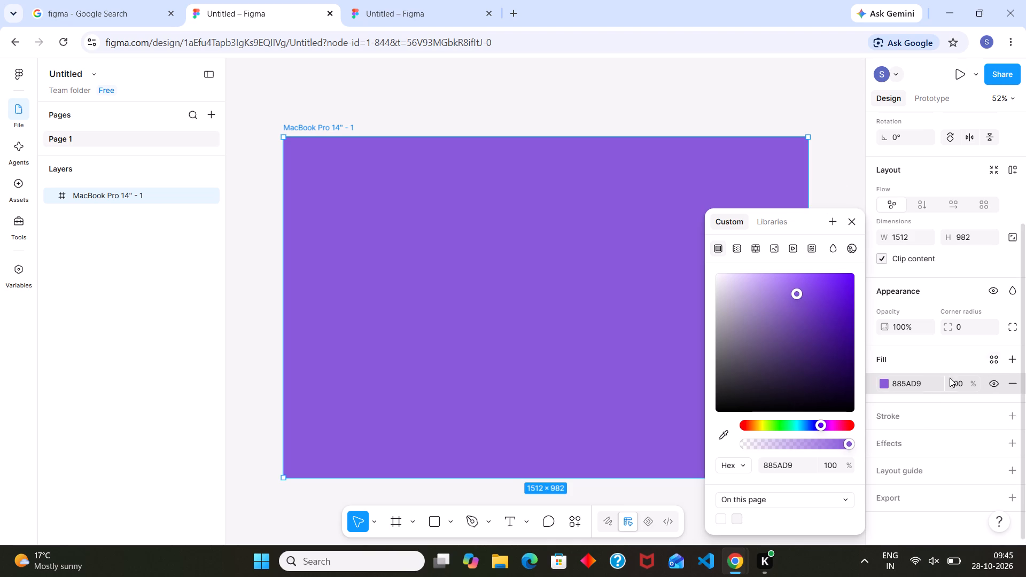
Change the frame's solid purple fill to a linear gradient.
{"action": "scroll", "coordinate": [915, 425], "scroll_direction": "down", "scroll_amount": 1}
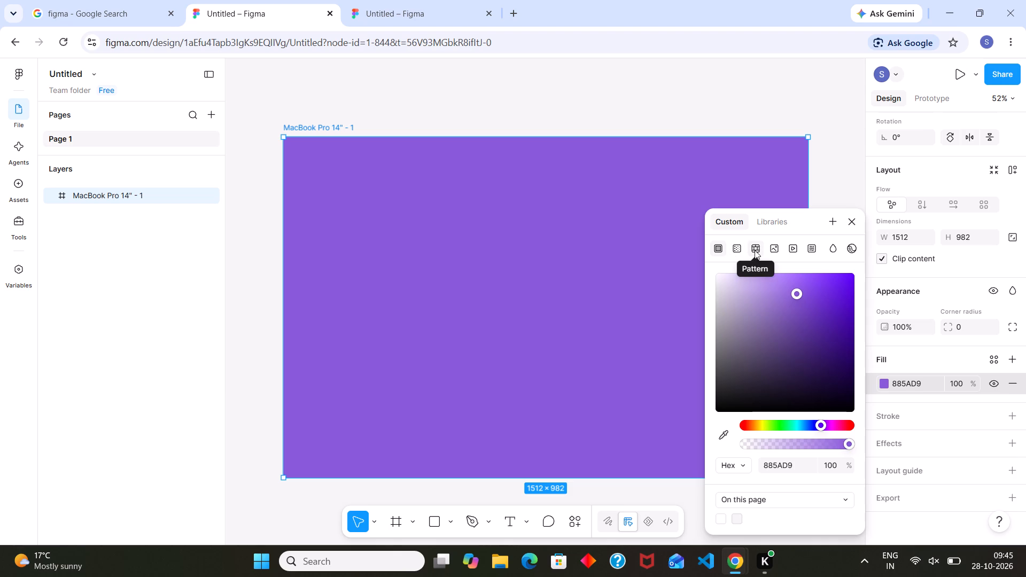
{"action": "left_click", "coordinate": [732, 247]}
{"action": "left_click", "coordinate": [732, 247]}
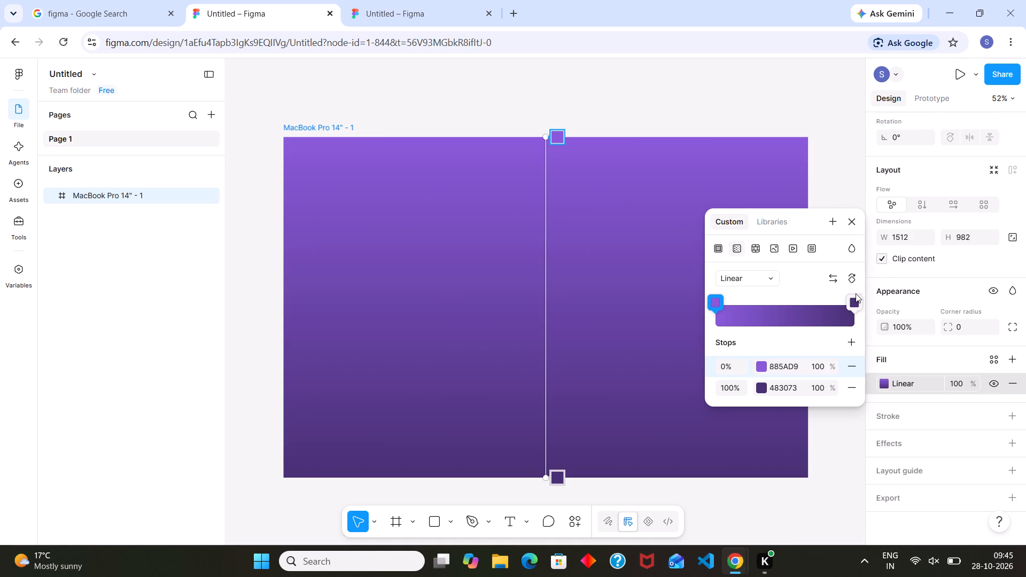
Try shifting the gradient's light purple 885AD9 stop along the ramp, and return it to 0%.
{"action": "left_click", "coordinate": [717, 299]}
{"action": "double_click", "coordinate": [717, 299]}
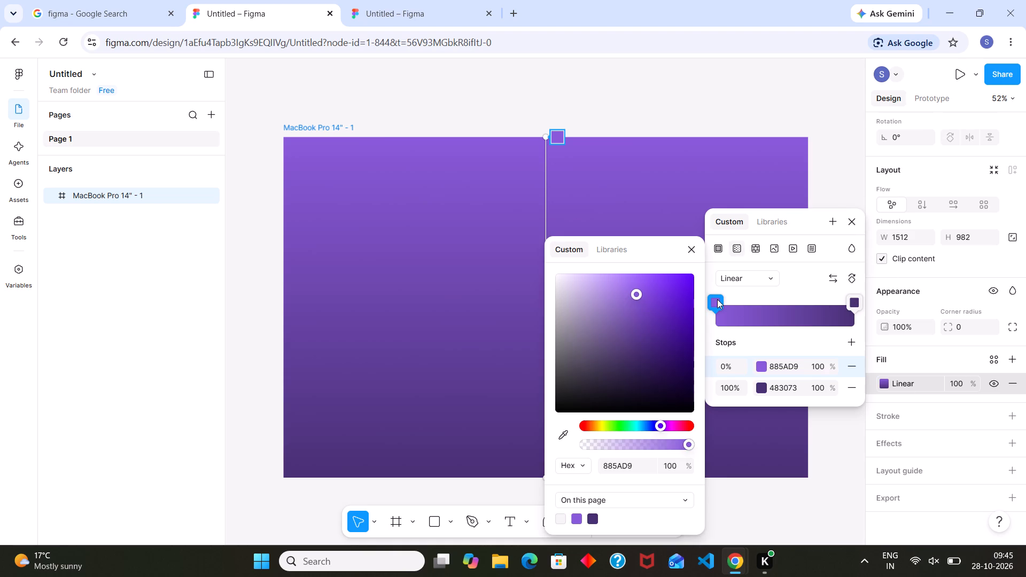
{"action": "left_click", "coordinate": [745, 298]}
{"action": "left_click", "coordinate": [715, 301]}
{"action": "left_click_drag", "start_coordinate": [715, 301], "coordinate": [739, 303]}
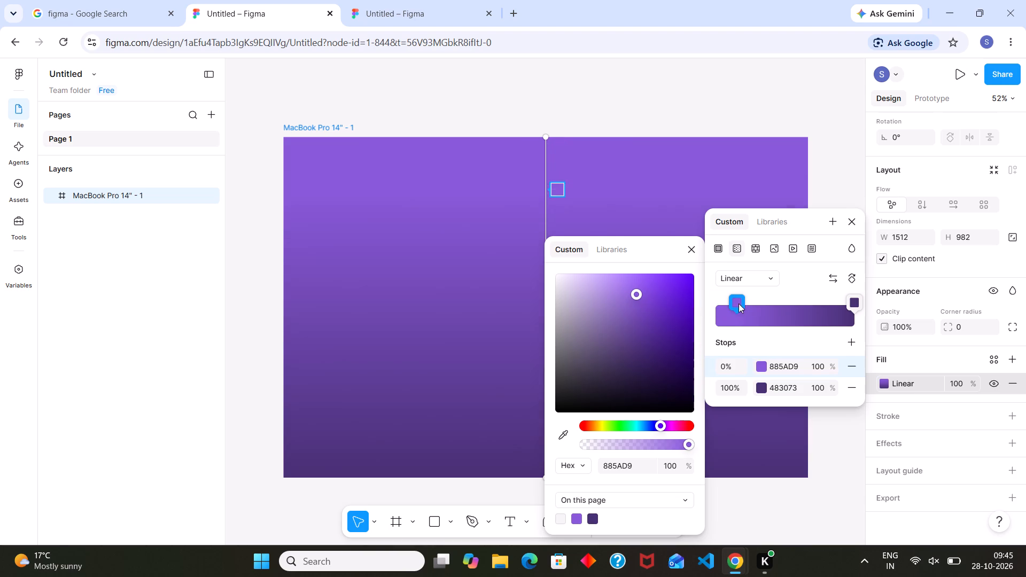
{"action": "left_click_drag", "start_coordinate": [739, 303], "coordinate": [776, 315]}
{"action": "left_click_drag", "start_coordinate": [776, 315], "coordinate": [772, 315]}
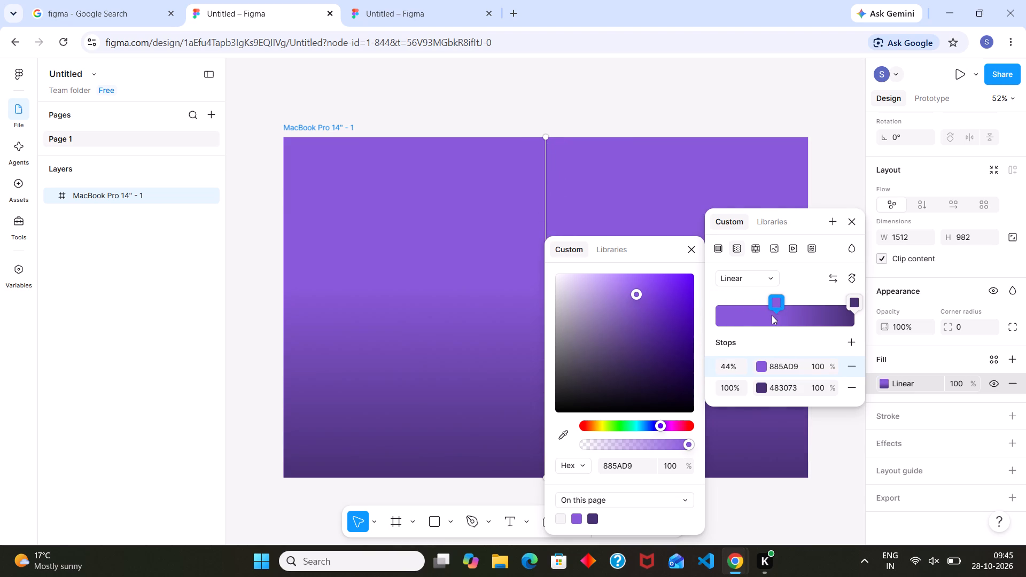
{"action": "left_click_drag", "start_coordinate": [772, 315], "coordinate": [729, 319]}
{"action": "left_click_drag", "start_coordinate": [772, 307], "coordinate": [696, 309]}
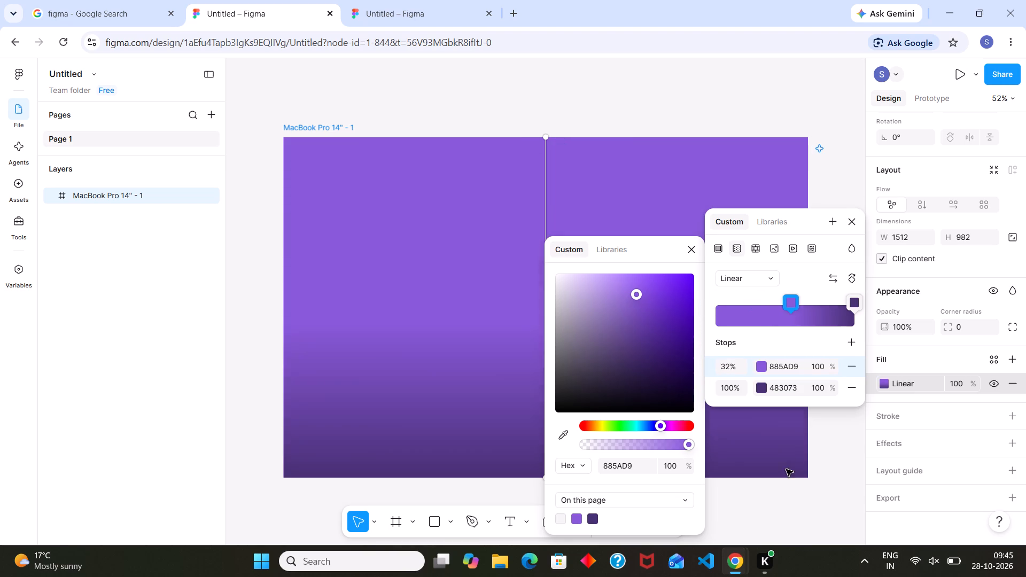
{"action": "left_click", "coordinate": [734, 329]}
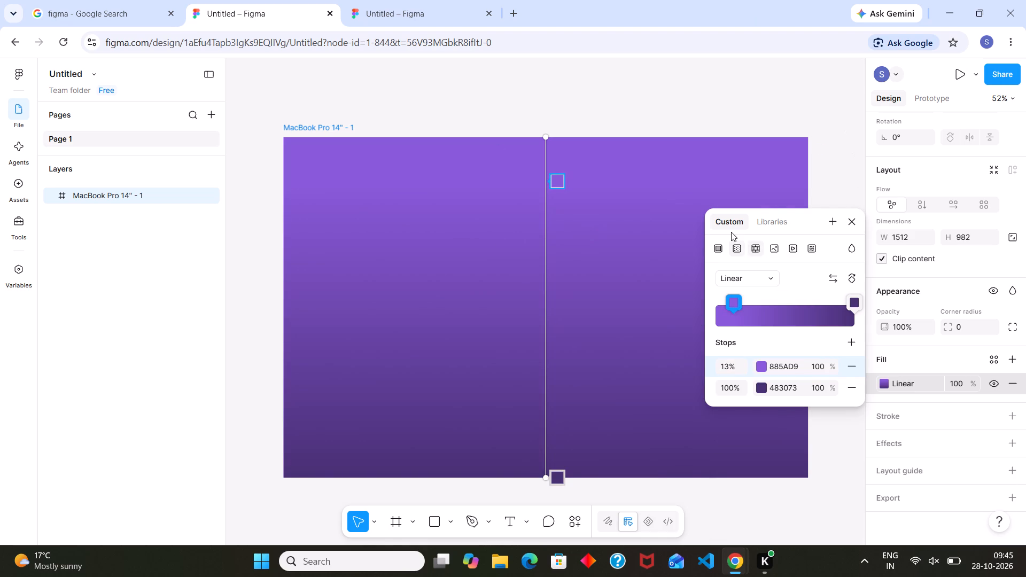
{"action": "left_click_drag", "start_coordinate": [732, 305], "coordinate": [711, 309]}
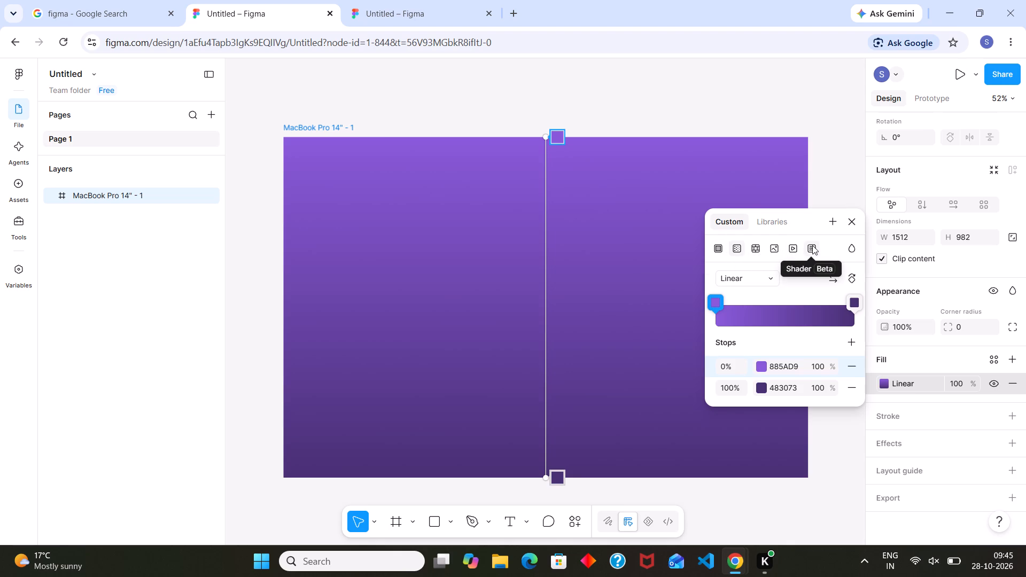
Add a middle colour stop at 50% to the frame's linear gradient.
{"action": "left_click", "coordinate": [784, 220]}
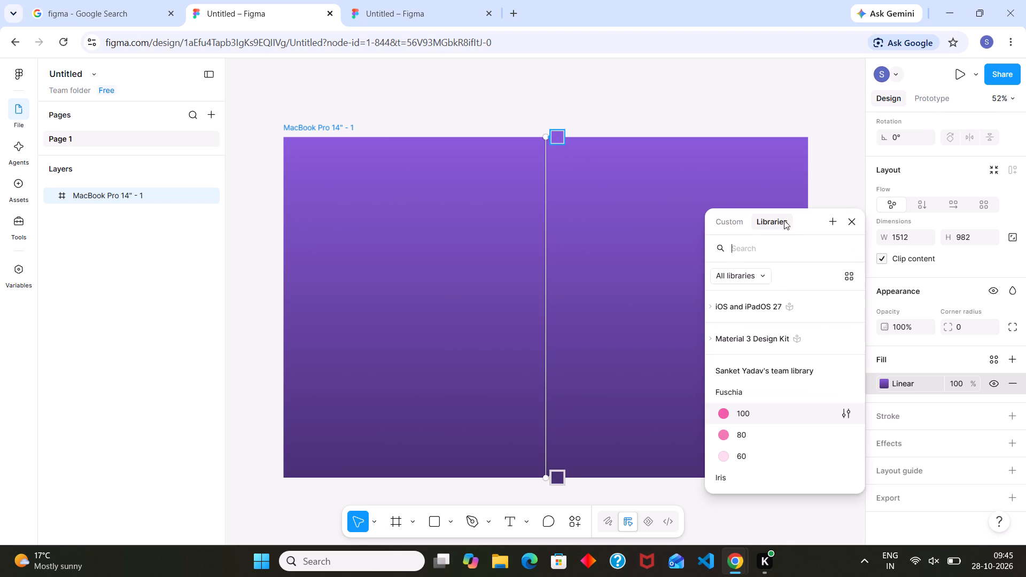
{"action": "left_click", "coordinate": [729, 223]}
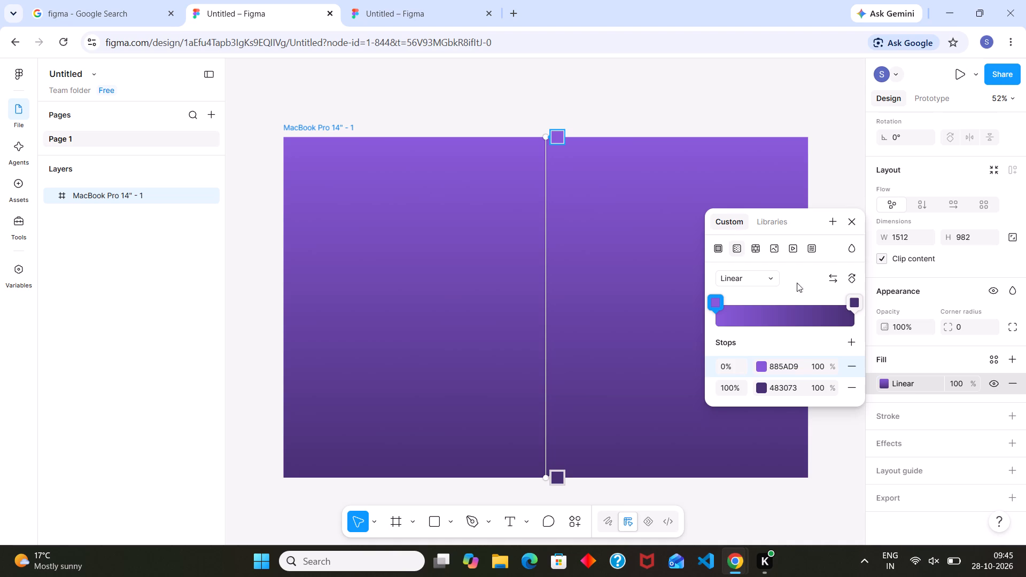
{"action": "left_click", "coordinate": [848, 341]}
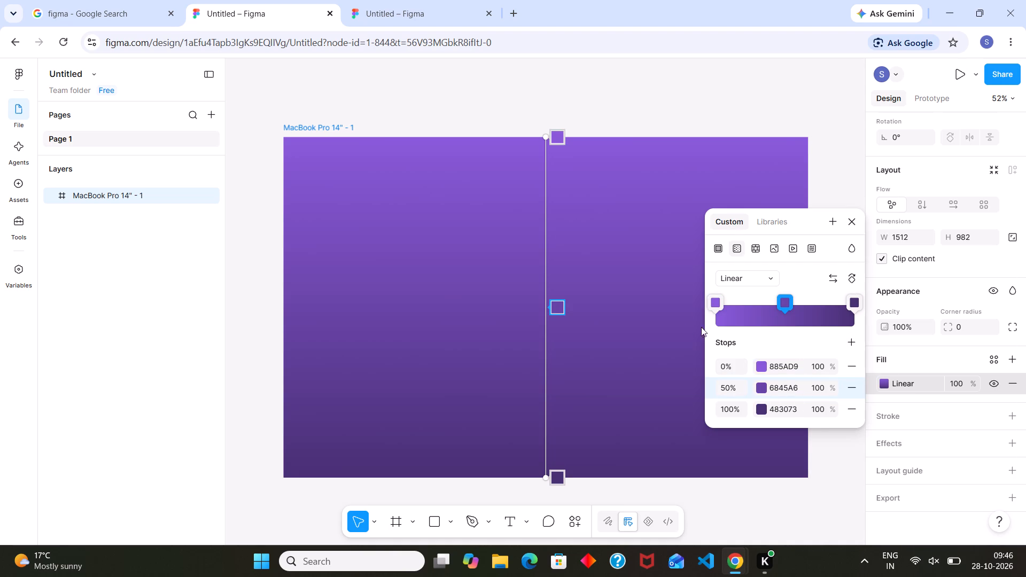
Lower the opacity of the gradient's middle colour stop 6845A6 to 70%.
{"action": "left_click", "coordinate": [763, 386]}
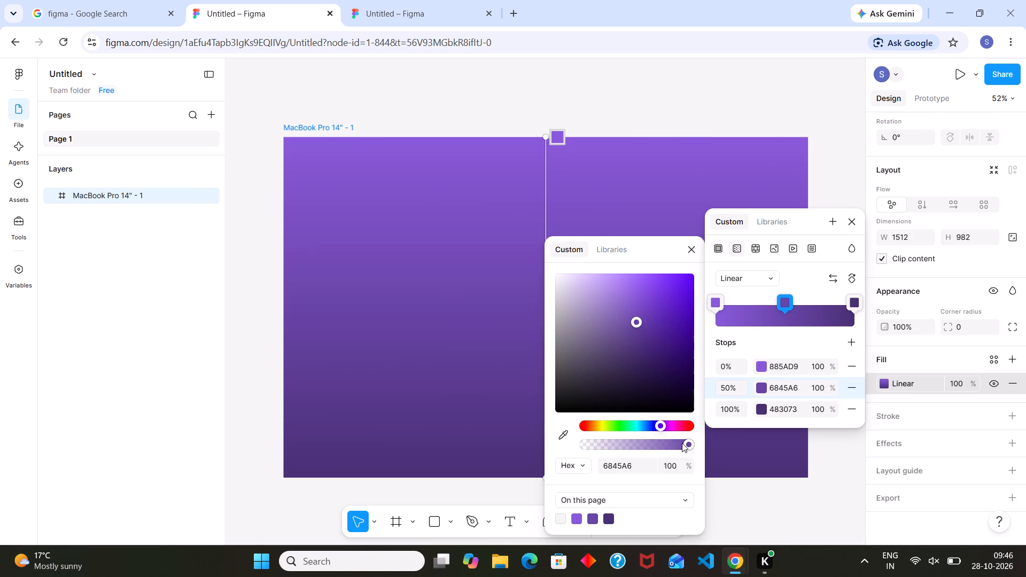
{"action": "left_click", "coordinate": [689, 445]}
{"action": "left_click_drag", "start_coordinate": [686, 445], "coordinate": [671, 442]}
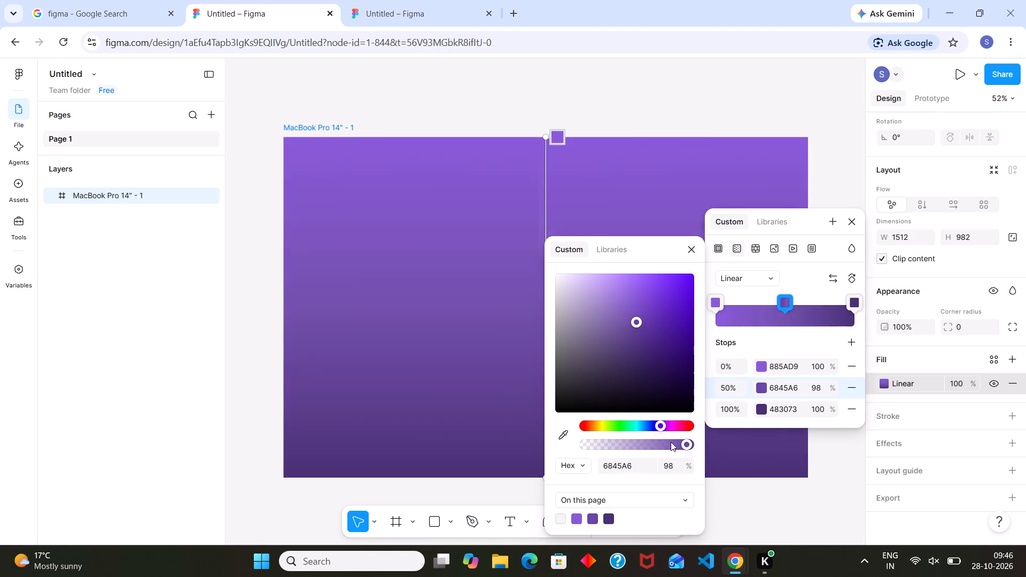
{"action": "left_click_drag", "start_coordinate": [671, 442], "coordinate": [658, 445]}
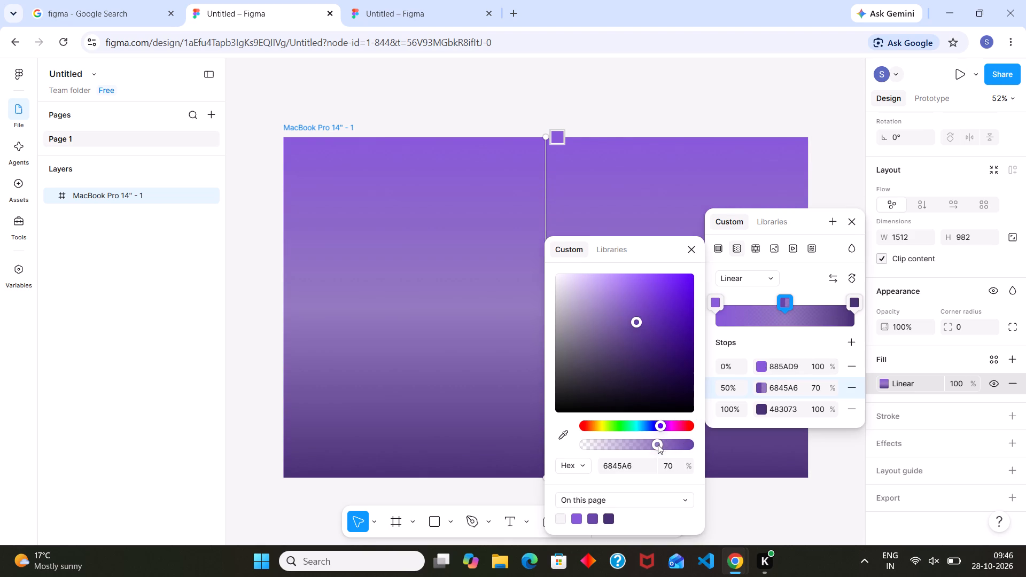
{"action": "left_click", "coordinate": [830, 174]}
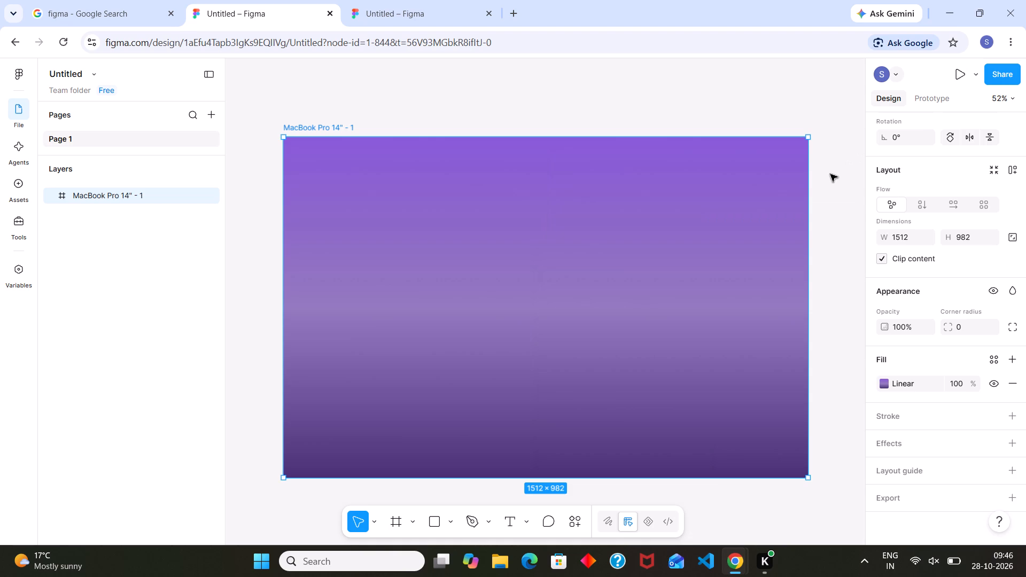
Try solid, angular and diamond fills on the frame, and settle on a radial gradient.
{"action": "left_click", "coordinate": [919, 381]}
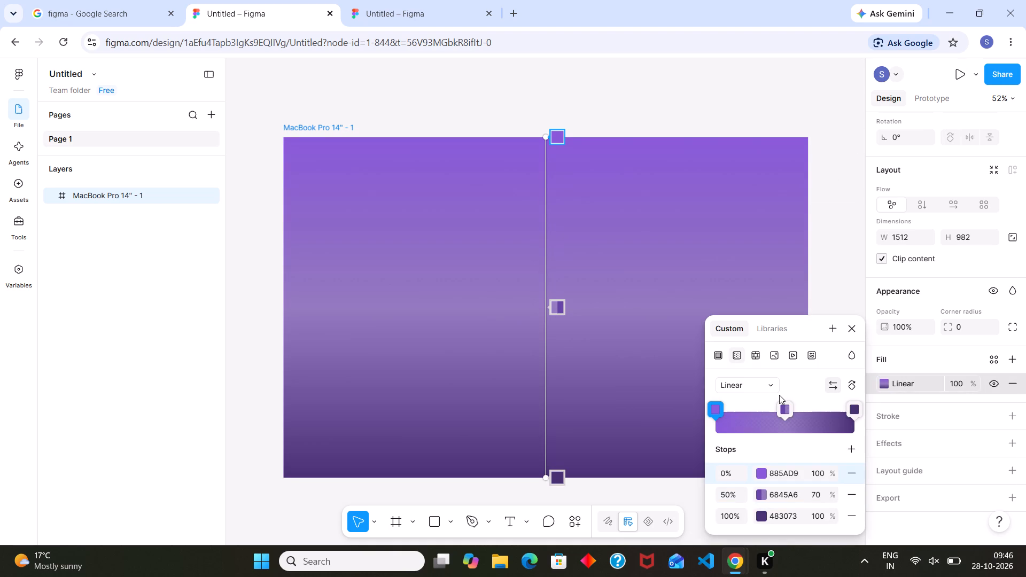
{"action": "left_click", "coordinate": [715, 351]}
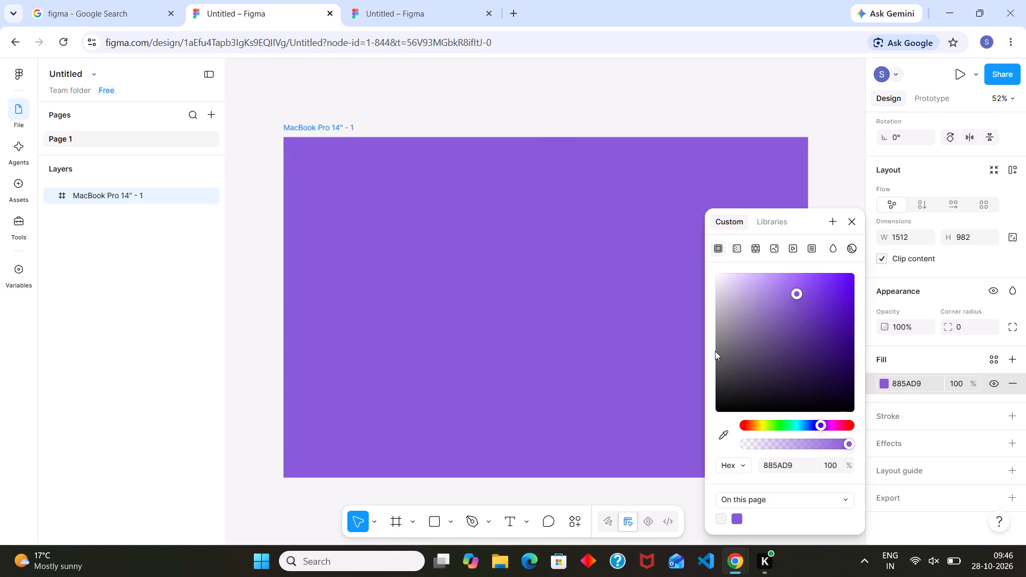
{"action": "left_click", "coordinate": [737, 245]}
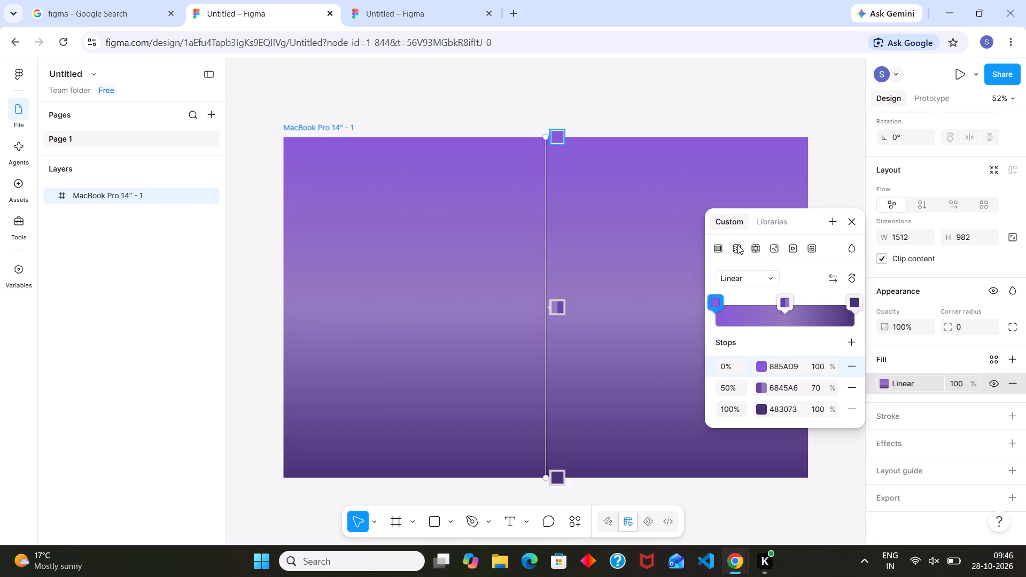
{"action": "left_click", "coordinate": [757, 279]}
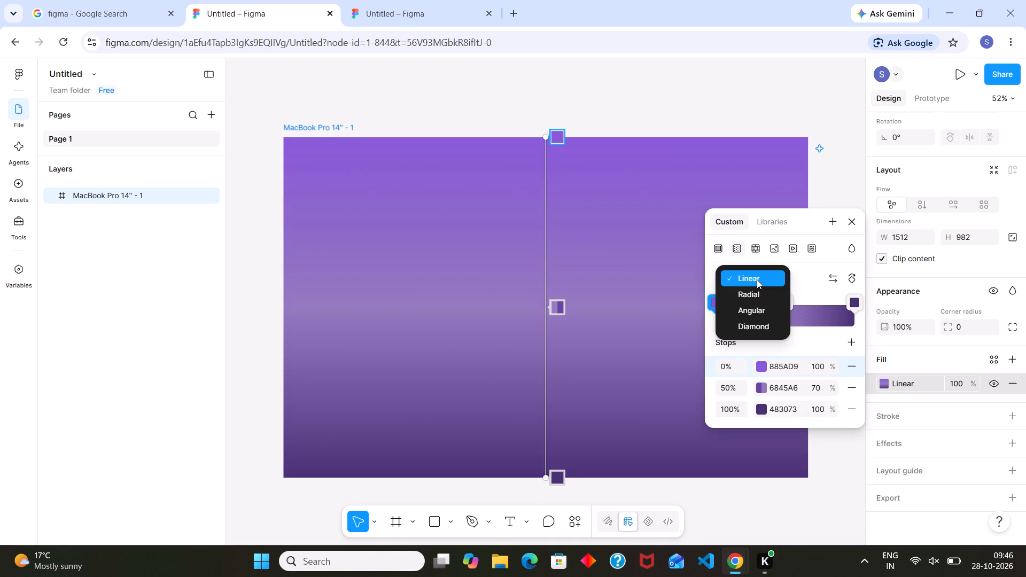
{"action": "left_click", "coordinate": [753, 318]}
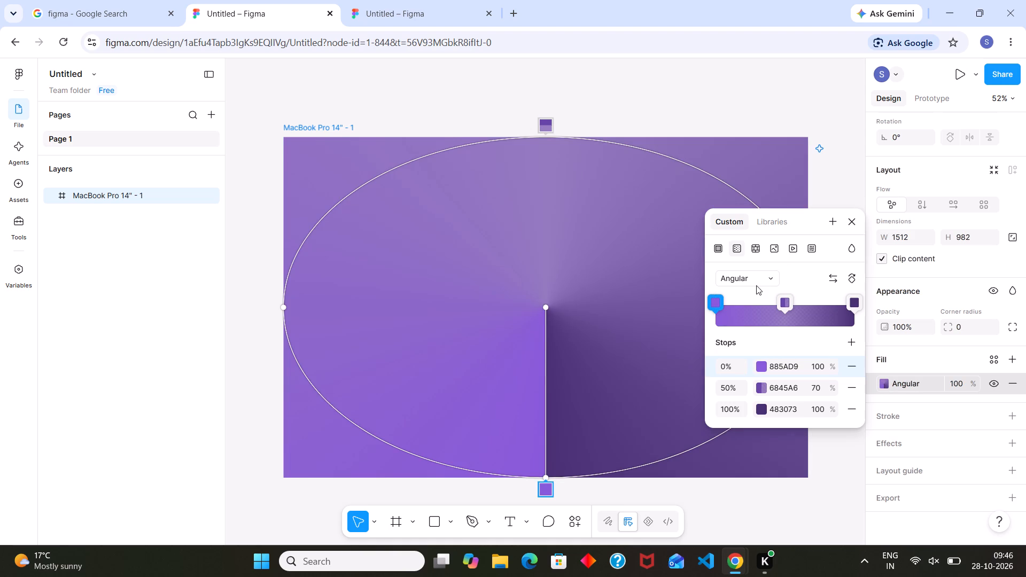
{"action": "left_click", "coordinate": [757, 284]}
{"action": "left_click", "coordinate": [750, 299]}
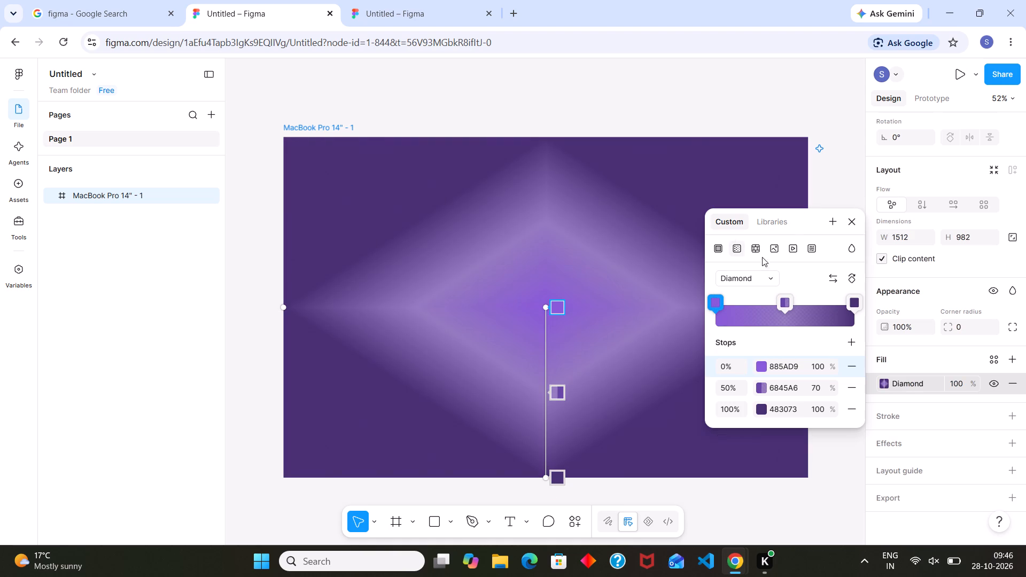
{"action": "left_click", "coordinate": [762, 282]}
{"action": "left_click", "coordinate": [767, 246]}
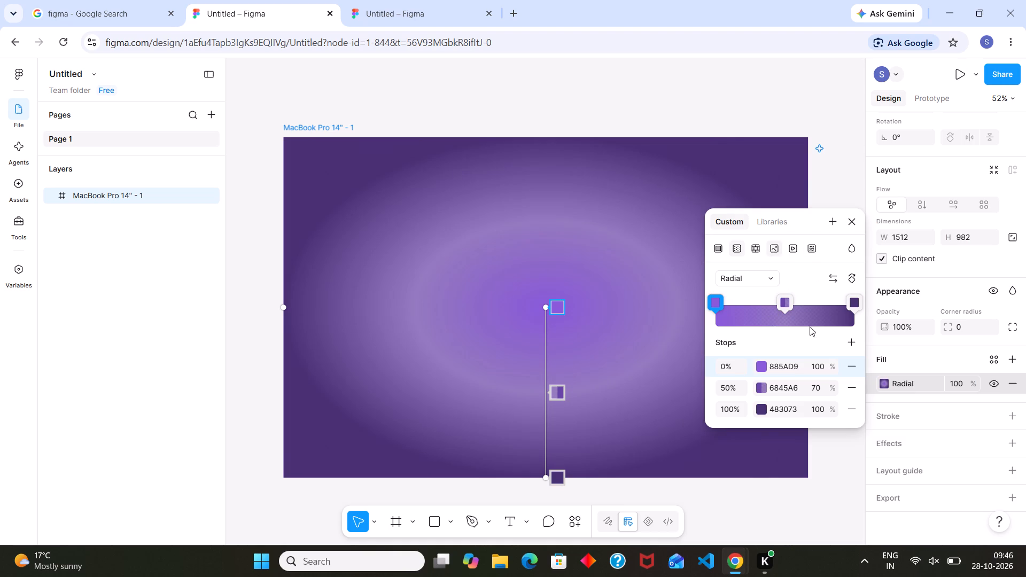
Darken the radial gradient's 0% stop through several purple shades and settle on 4B307B.
{"action": "left_click", "coordinate": [761, 367]}
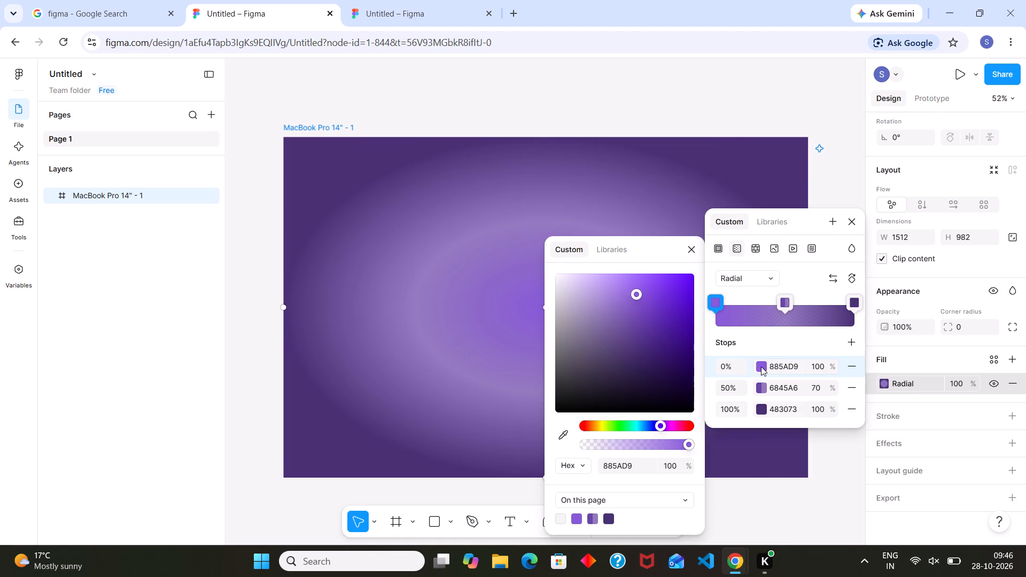
{"action": "left_click", "coordinate": [635, 293]}
{"action": "left_click_drag", "start_coordinate": [635, 293], "coordinate": [636, 332]}
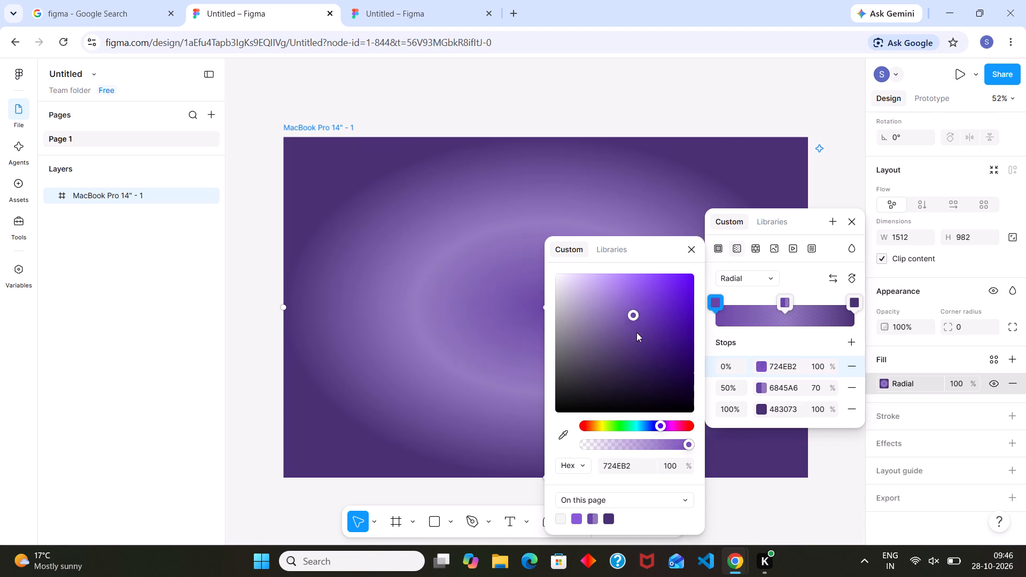
{"action": "left_click_drag", "start_coordinate": [636, 332], "coordinate": [643, 337]}
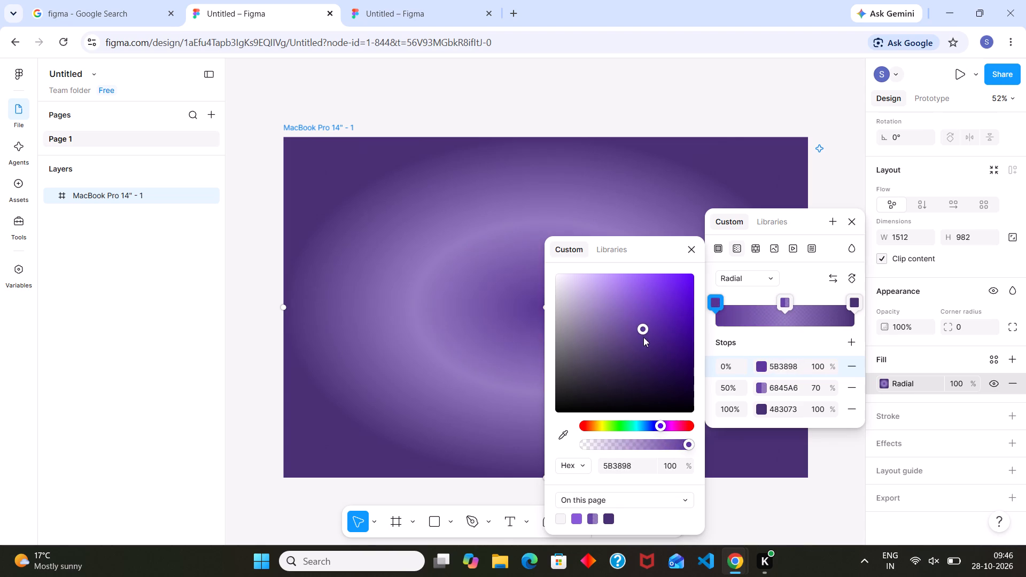
{"action": "left_click_drag", "start_coordinate": [643, 337], "coordinate": [651, 361]}
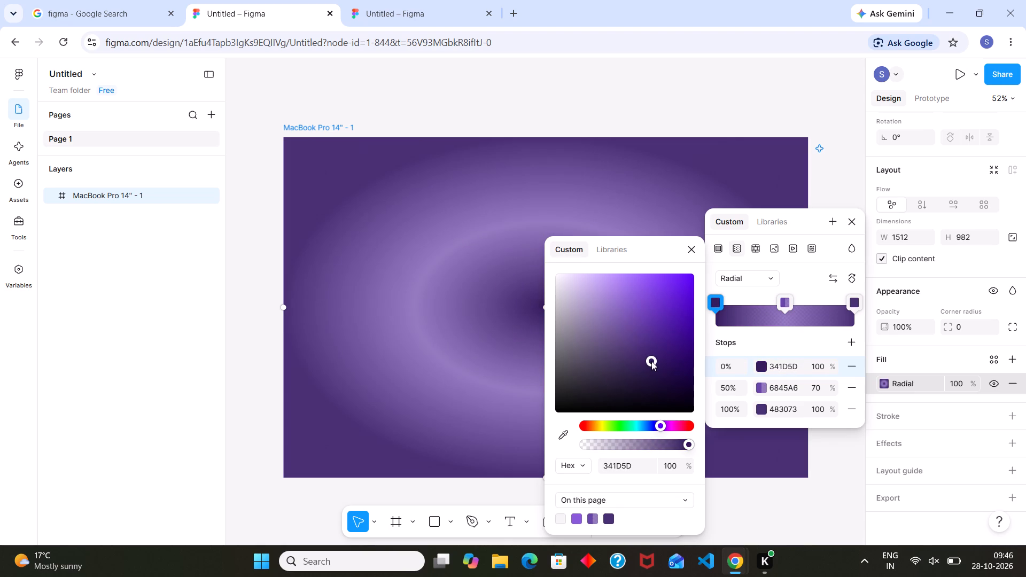
{"action": "left_click_drag", "start_coordinate": [651, 361], "coordinate": [640, 345]}
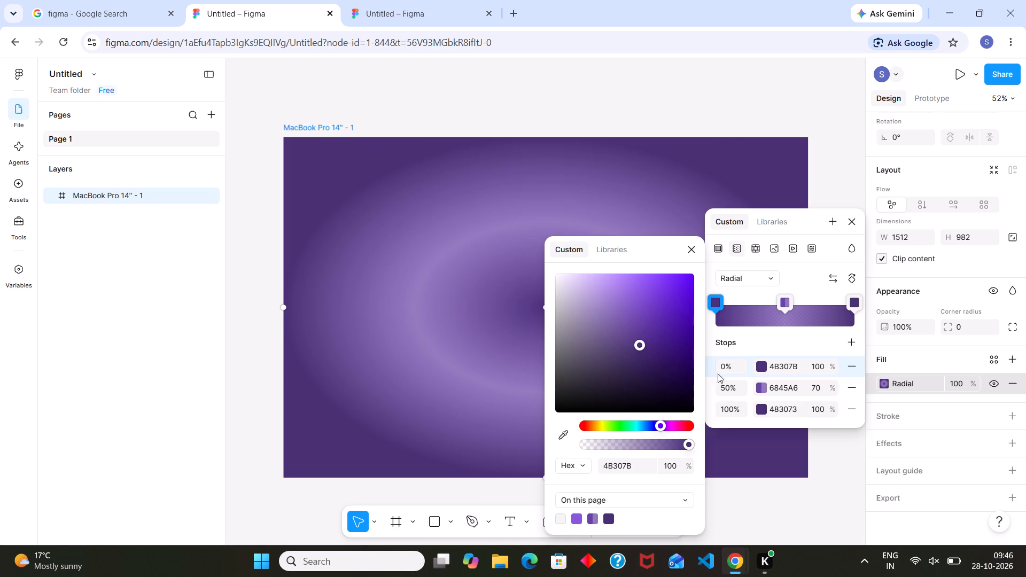
Recolour the gradient's 50% stop, trying a pale lilac and settling on the dark purple 563988.
{"action": "left_click", "coordinate": [763, 393]}
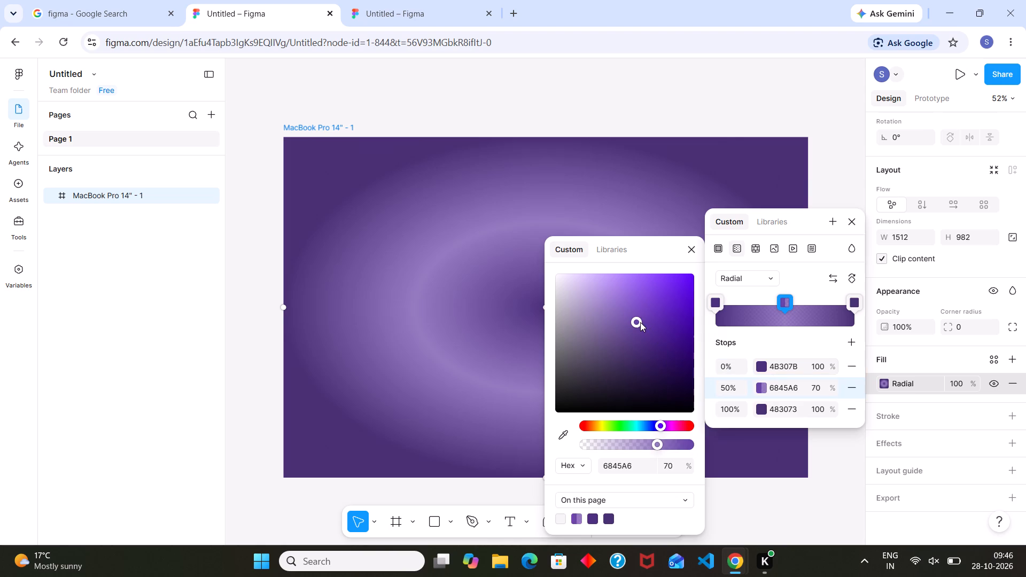
{"action": "left_click_drag", "start_coordinate": [638, 321], "coordinate": [583, 293]}
{"action": "left_click_drag", "start_coordinate": [583, 293], "coordinate": [624, 335]}
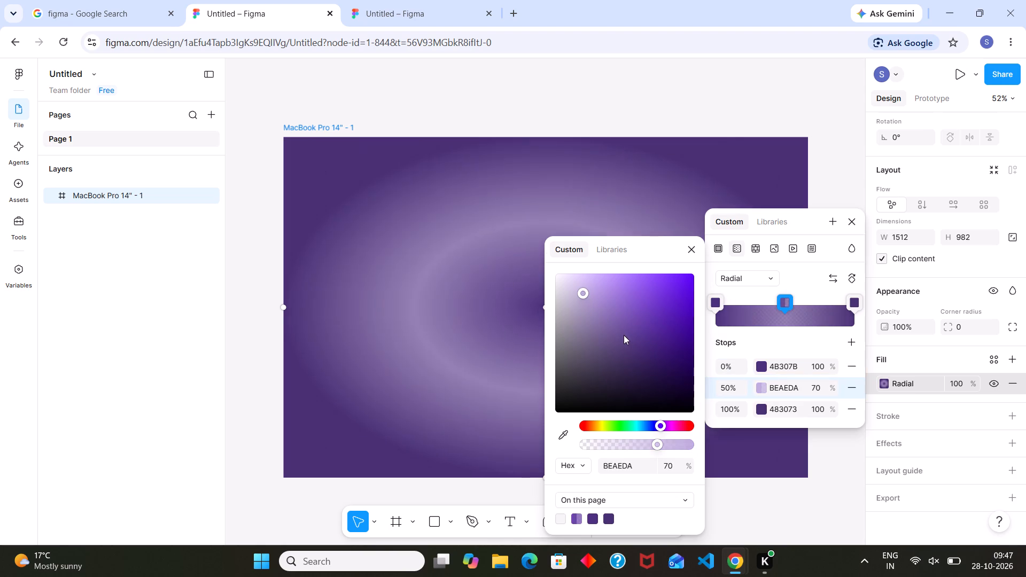
{"action": "left_click_drag", "start_coordinate": [624, 335], "coordinate": [636, 338]}
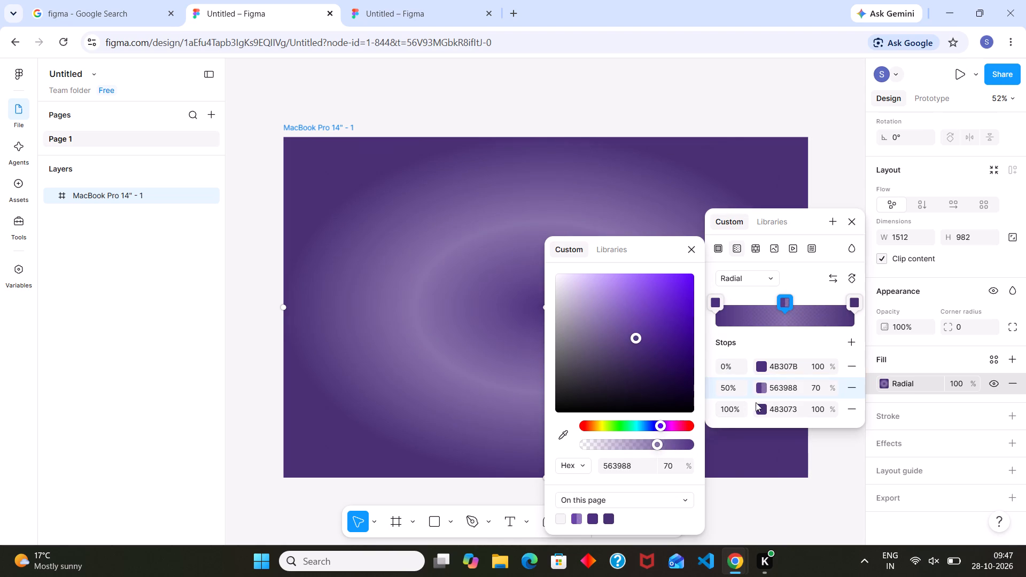
Adjust the gradient's 100% stop through darker and lighter purples, settle on 533783, and close the fill settings.
{"action": "left_click", "coordinate": [759, 410]}
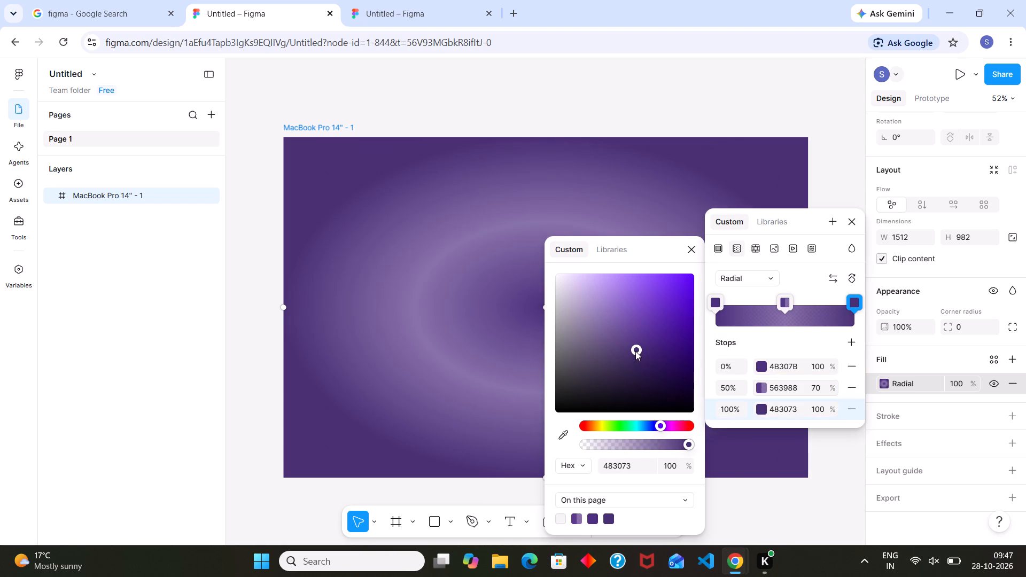
{"action": "left_click", "coordinate": [635, 351]}
{"action": "left_click_drag", "start_coordinate": [635, 351], "coordinate": [641, 353]}
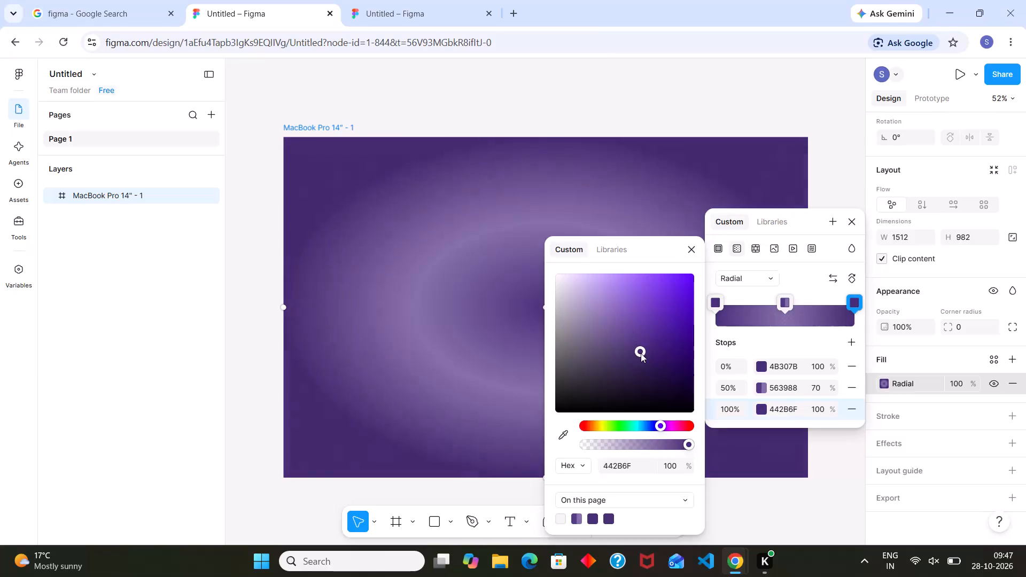
{"action": "left_click_drag", "start_coordinate": [641, 353], "coordinate": [628, 331]}
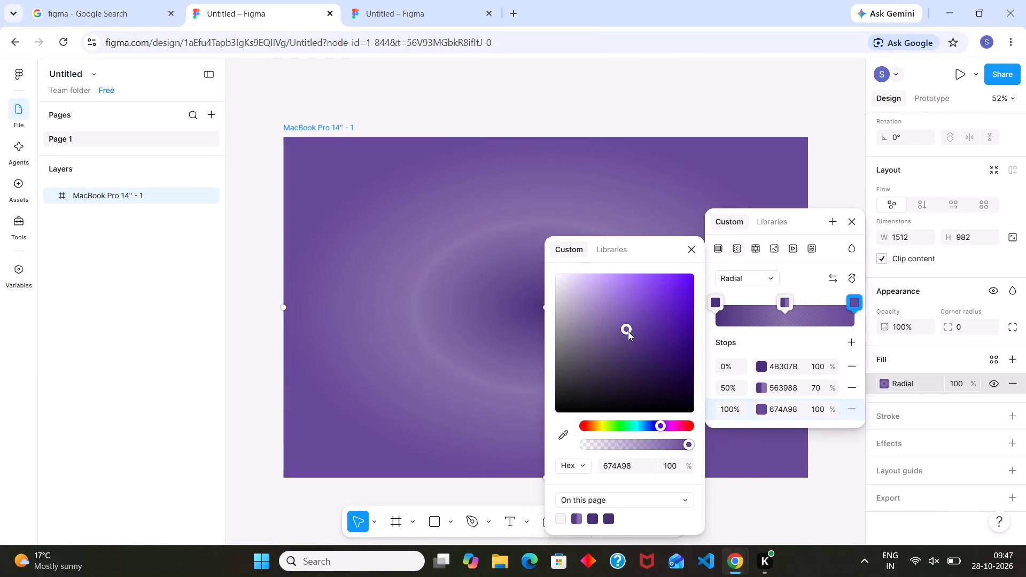
{"action": "left_click_drag", "start_coordinate": [628, 331], "coordinate": [636, 341]}
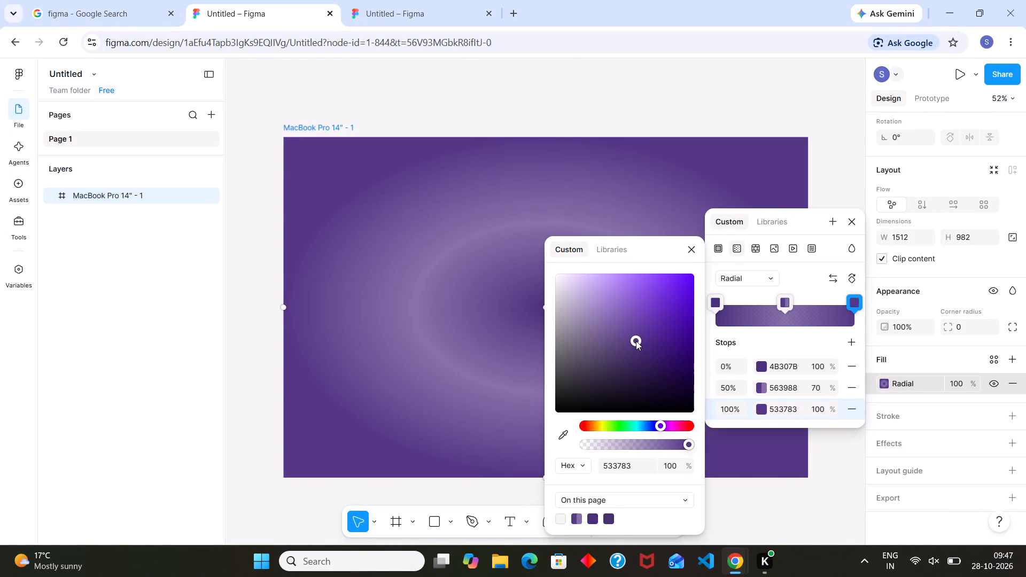
{"action": "left_click", "coordinate": [830, 180]}
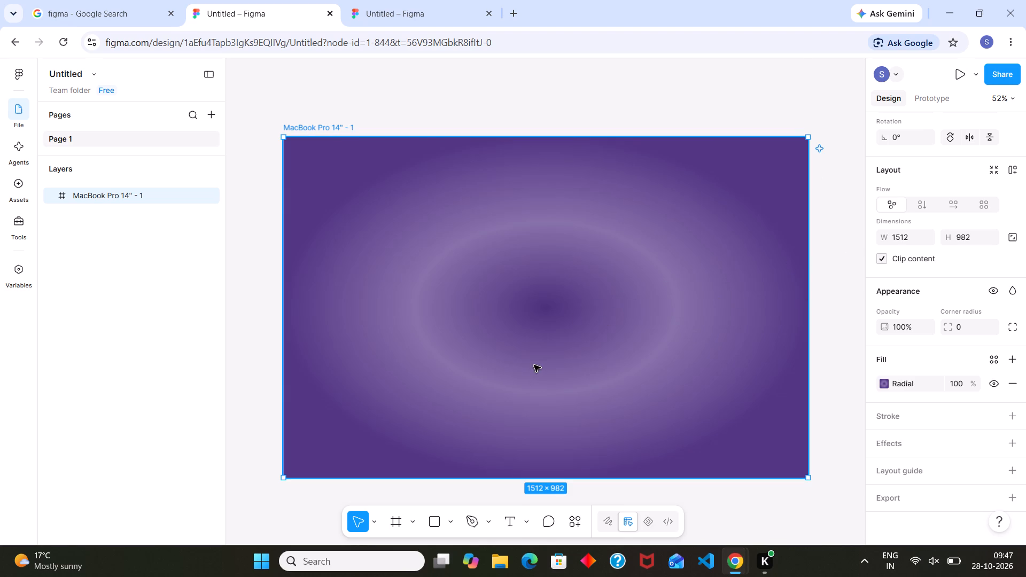
Draw a text box about 546 by 341 in the middle of the MacBook Pro 14" frame.
{"action": "key", "text": "t"}
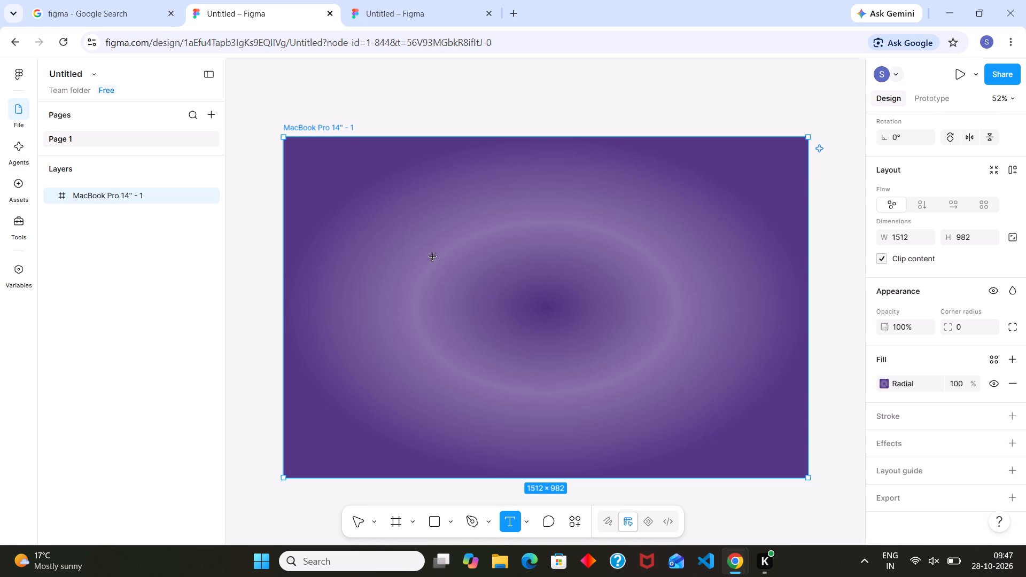
{"action": "left_click_drag", "start_coordinate": [439, 251], "coordinate": [628, 369]}
{"action": "left_click_drag", "start_coordinate": [628, 369], "coordinate": [685, 382]}
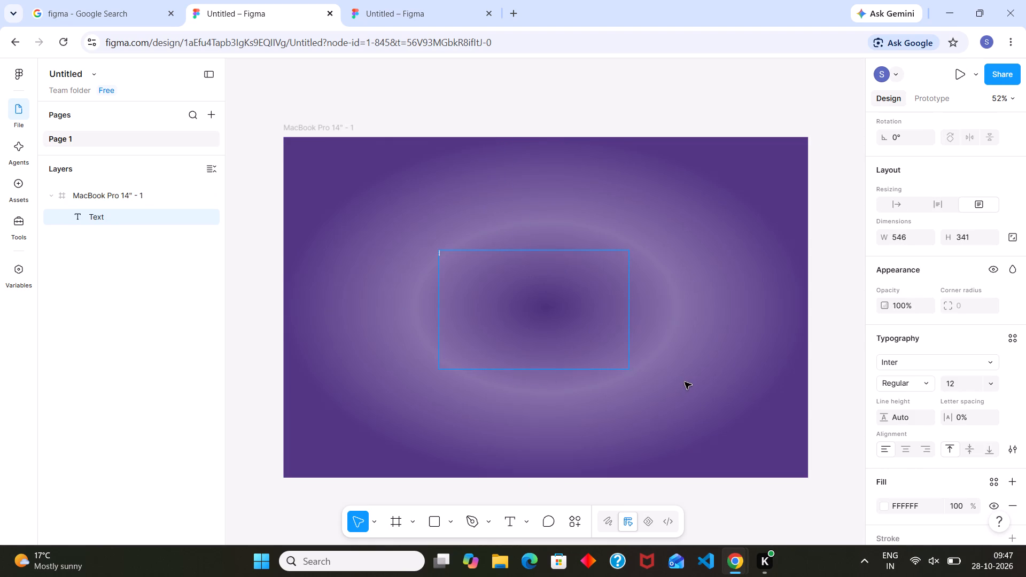
{"action": "left_click_drag", "start_coordinate": [685, 382], "coordinate": [687, 382]}
{"action": "left_click", "coordinate": [471, 274]}
Enter the title BLUBEERRY in the text box, checking the spelling against the reference file's blueberry frame.
{"action": "type", "text": "BUR"}
{"action": "left_click", "coordinate": [408, 0]}
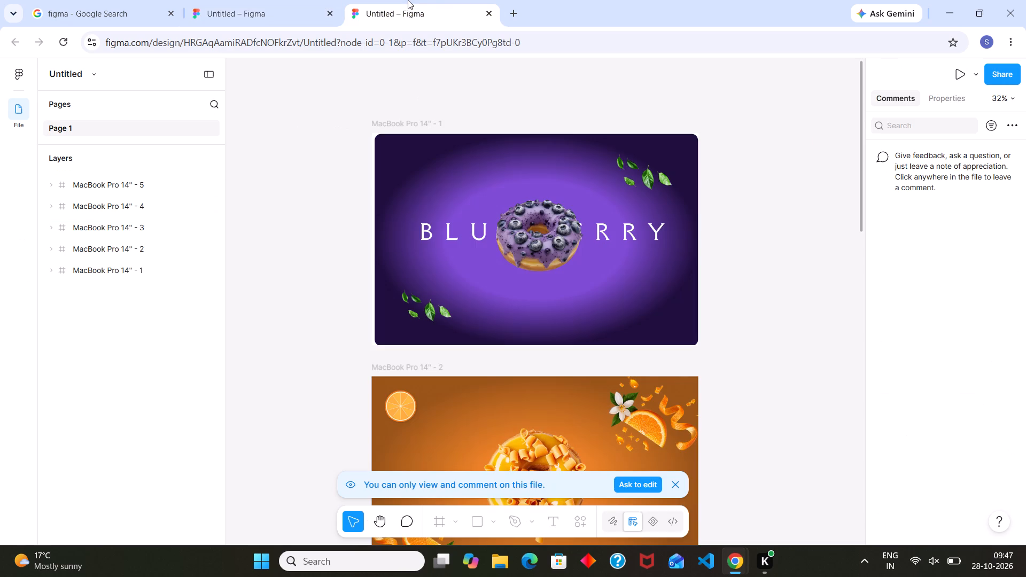
{"action": "left_click", "coordinate": [277, 0]}
{"action": "key", "text": "BackSpace"}
{"action": "key", "text": "BackSpace"}
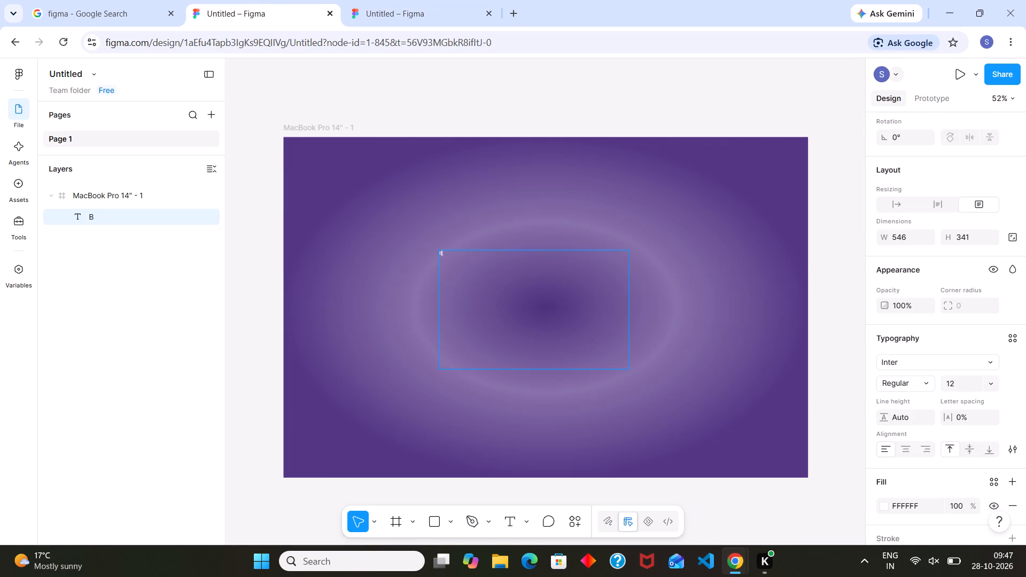
{"action": "key", "text": "l"}
{"action": "type", "text": "UBEERY"}
{"action": "left_click", "coordinate": [409, 1]}
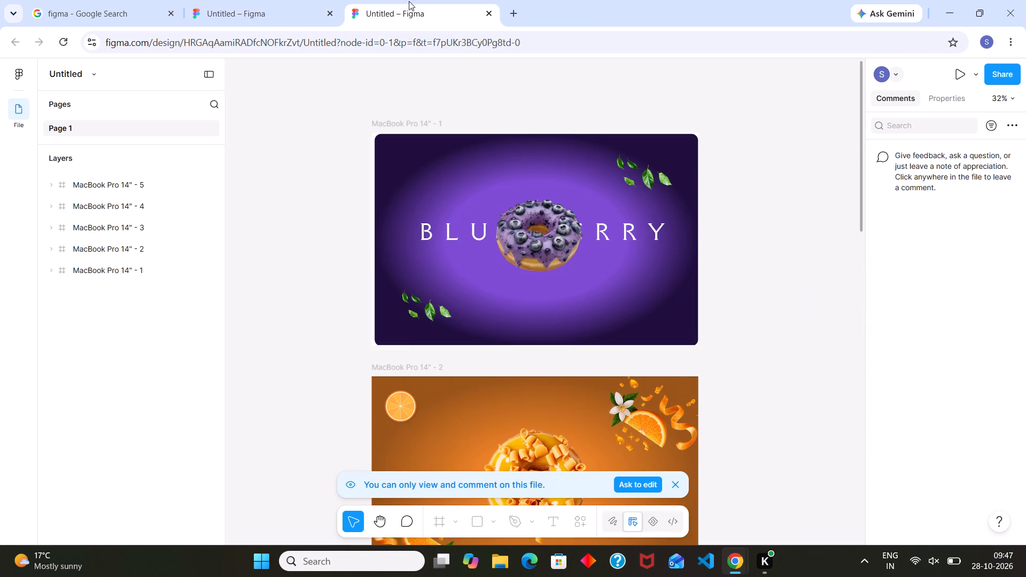
{"action": "left_click", "coordinate": [312, 0]}
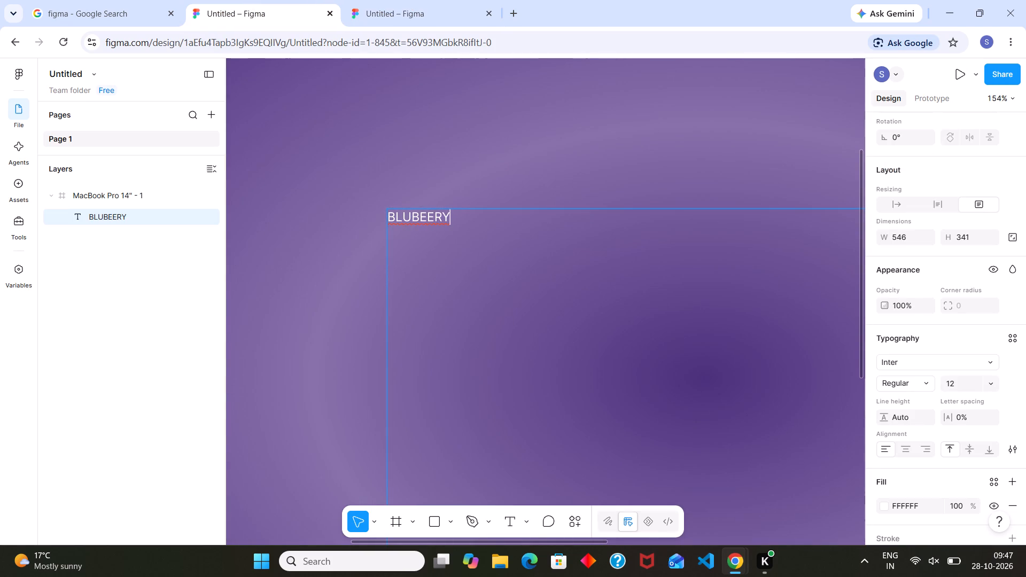
{"action": "left_click", "coordinate": [441, 218]}
{"action": "key", "text": "r"}
Search the web for blueberry in a new browser tab and compare the spelling with the reference file's title.
{"action": "left_click", "coordinate": [511, 0]}
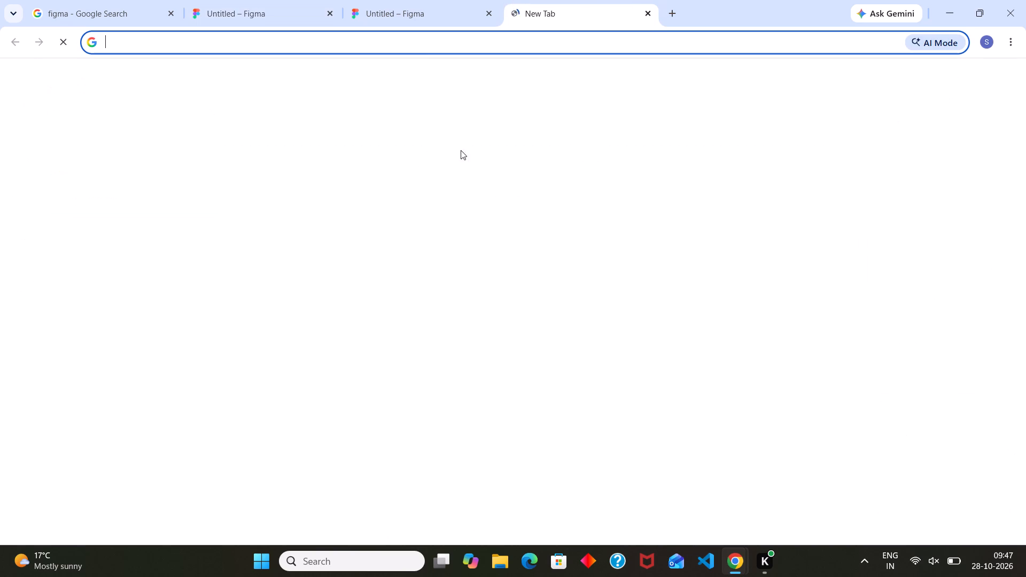
{"action": "left_click", "coordinate": [431, 245]}
{"action": "type", "text": "BLUR"}
{"action": "key", "text": "BackSpace"}
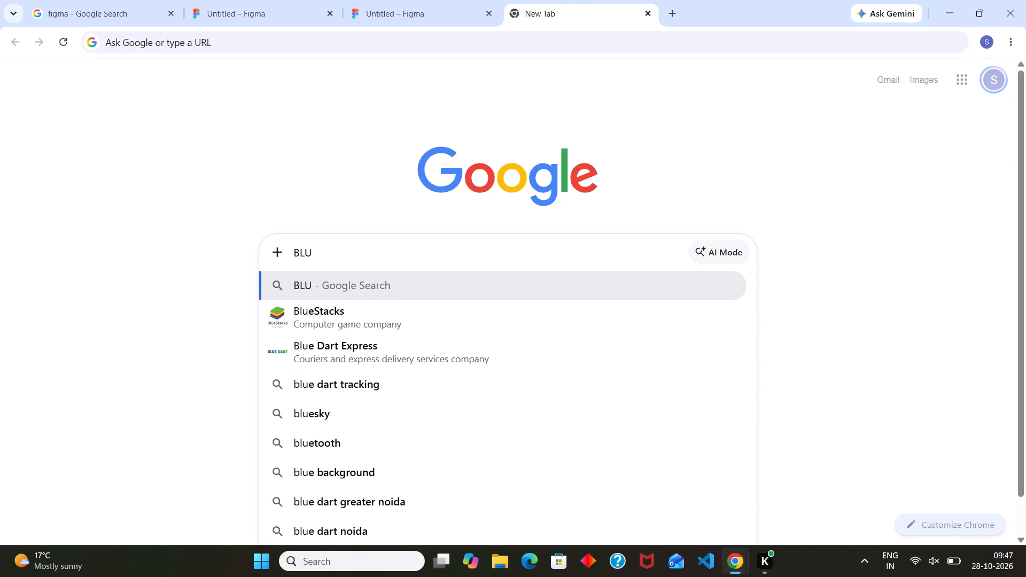
{"action": "type", "text": "EBE"}
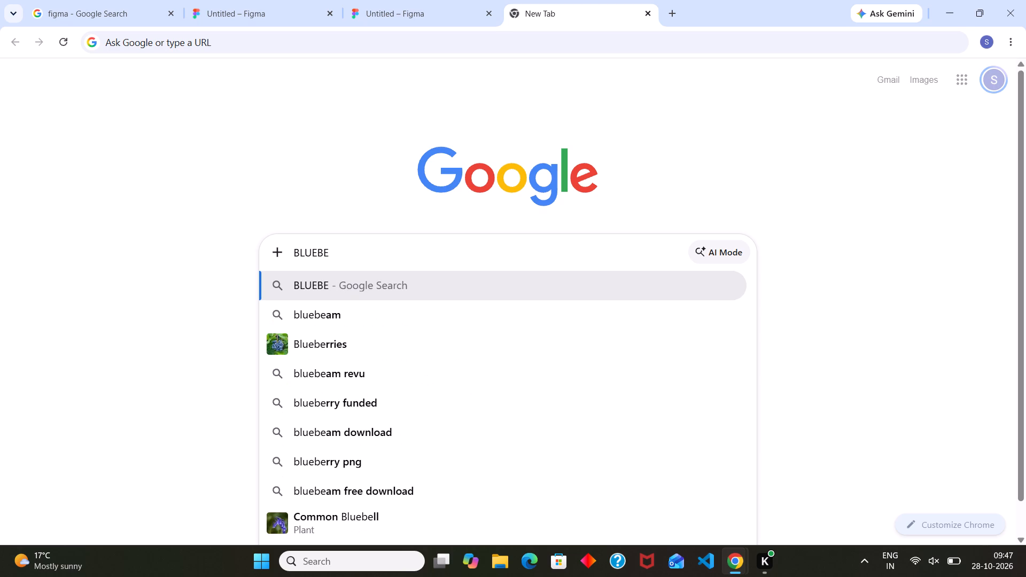
{"action": "left_click", "coordinate": [419, 354]}
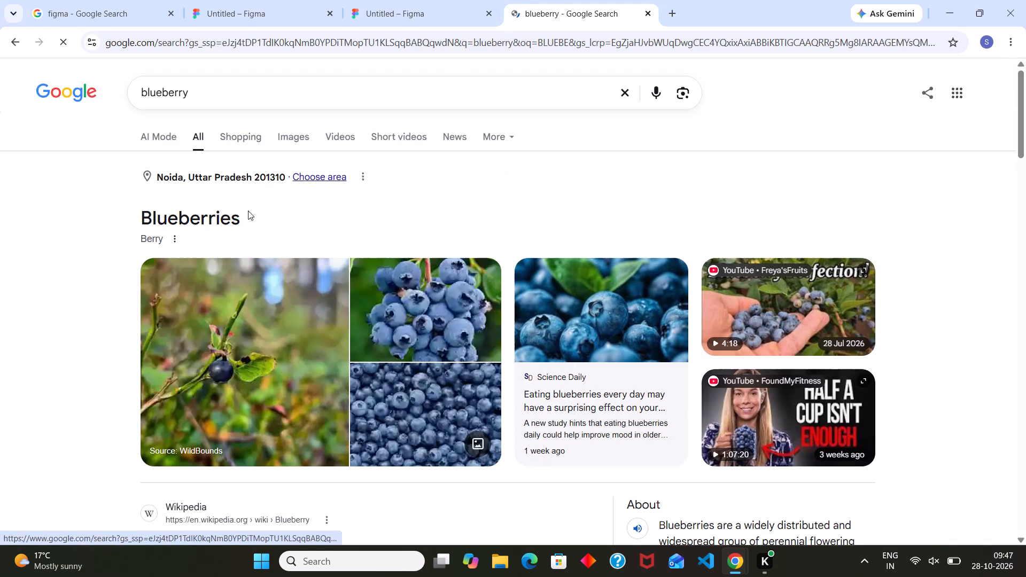
{"action": "left_click", "coordinate": [435, 6]}
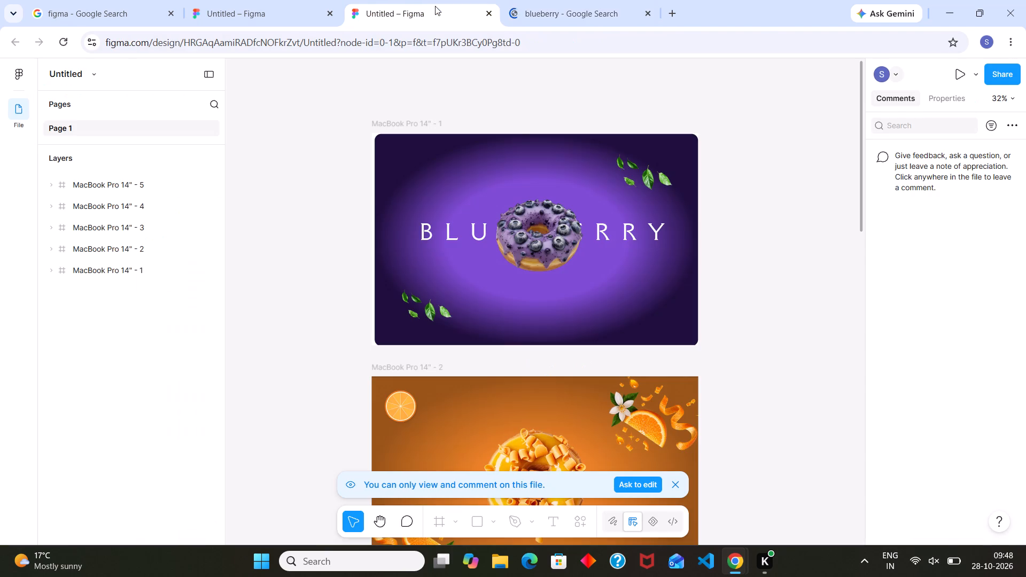
Back in the new design file, delete the extra E so the title reads BLUBERRY.
{"action": "left_click", "coordinate": [270, 0]}
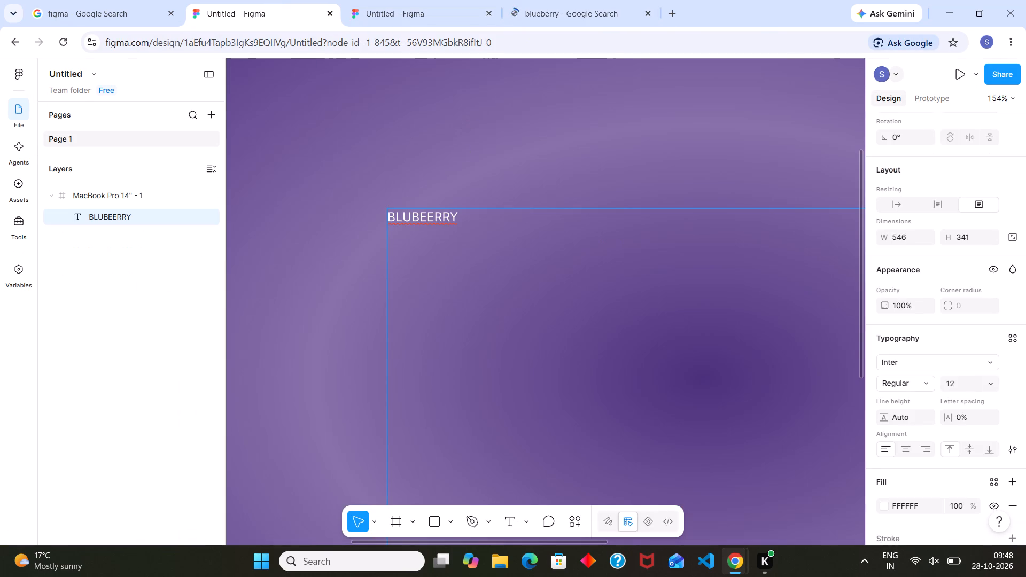
{"action": "left_click", "coordinate": [433, 219]}
{"action": "key", "text": "BackSpace"}
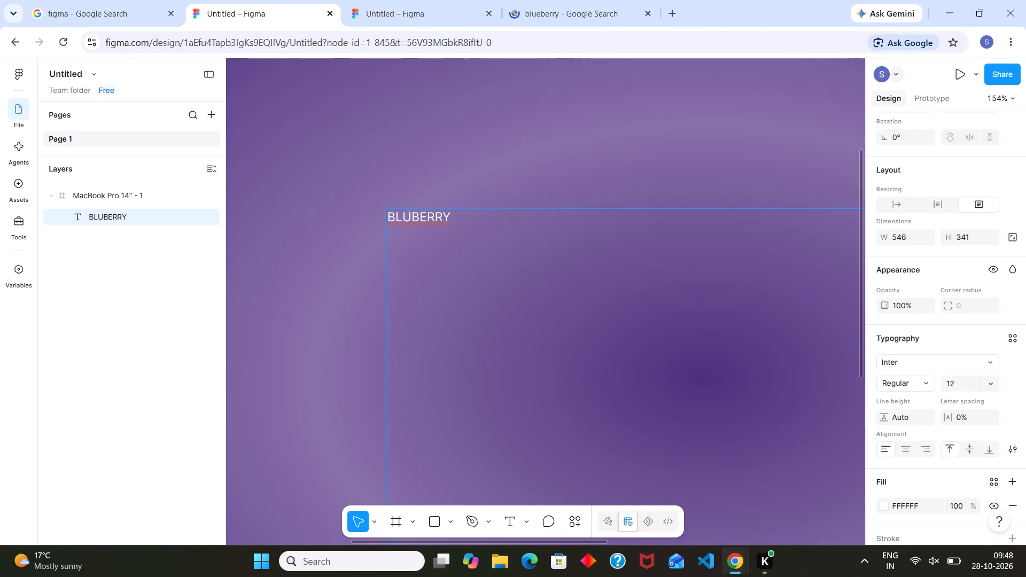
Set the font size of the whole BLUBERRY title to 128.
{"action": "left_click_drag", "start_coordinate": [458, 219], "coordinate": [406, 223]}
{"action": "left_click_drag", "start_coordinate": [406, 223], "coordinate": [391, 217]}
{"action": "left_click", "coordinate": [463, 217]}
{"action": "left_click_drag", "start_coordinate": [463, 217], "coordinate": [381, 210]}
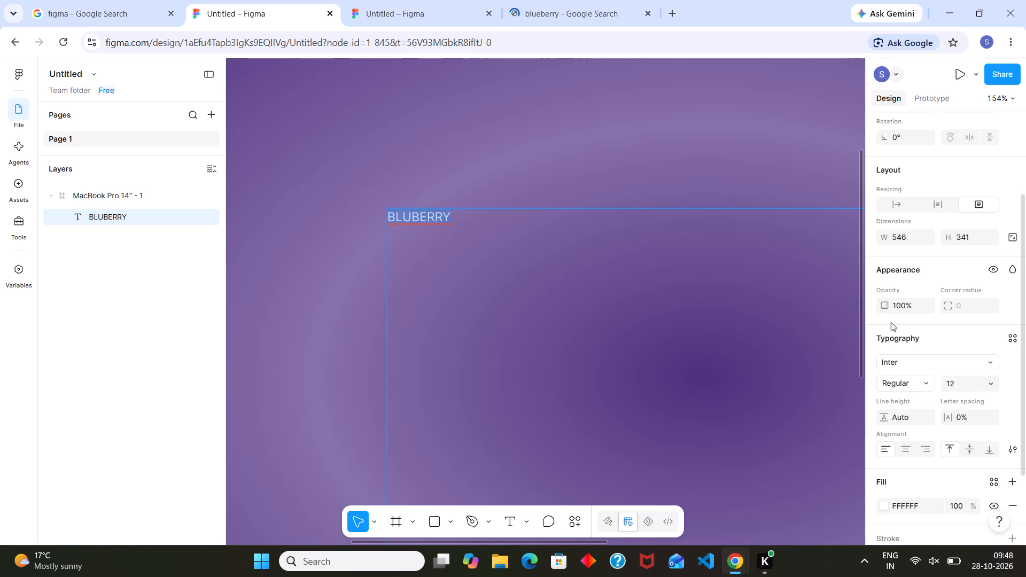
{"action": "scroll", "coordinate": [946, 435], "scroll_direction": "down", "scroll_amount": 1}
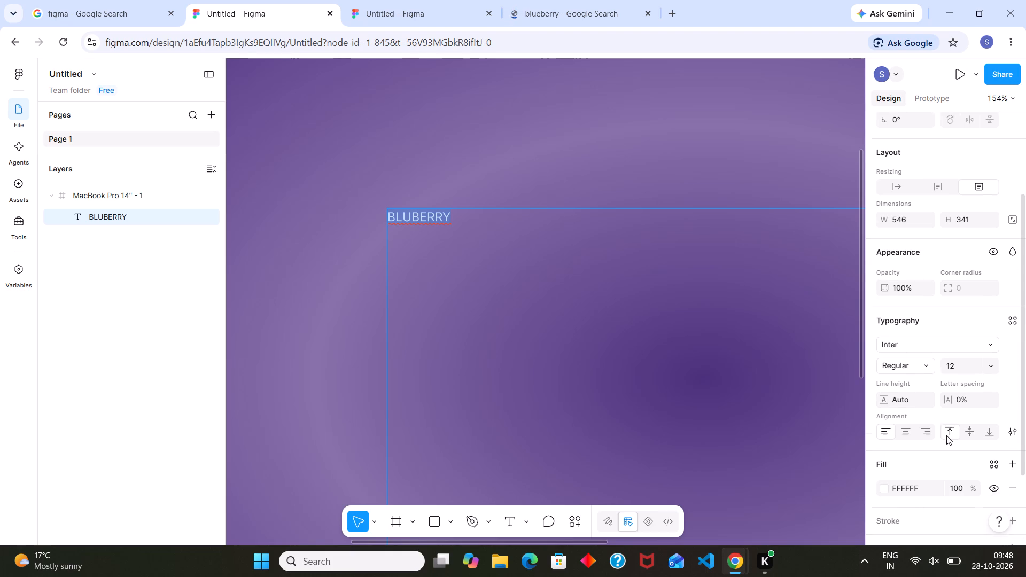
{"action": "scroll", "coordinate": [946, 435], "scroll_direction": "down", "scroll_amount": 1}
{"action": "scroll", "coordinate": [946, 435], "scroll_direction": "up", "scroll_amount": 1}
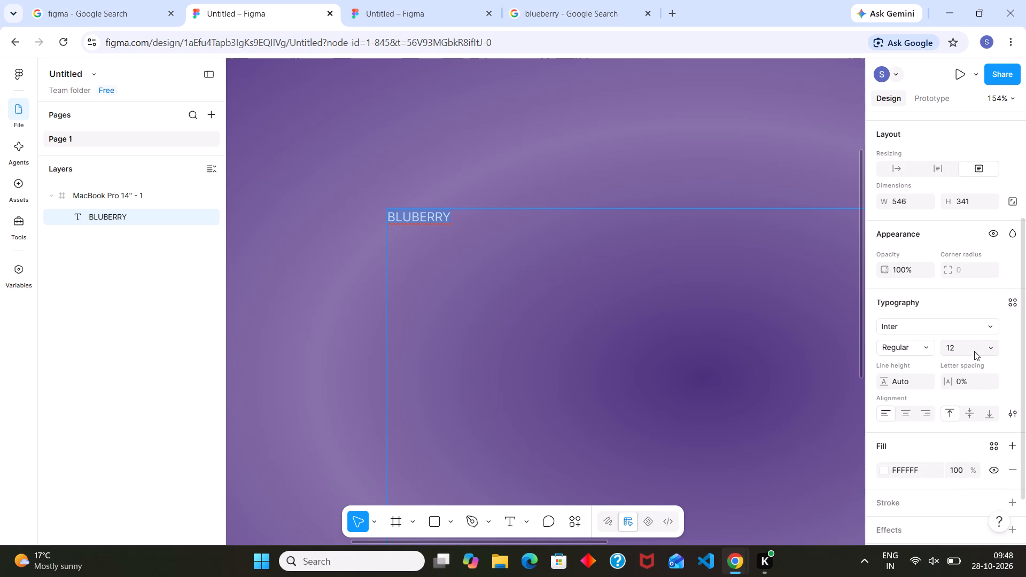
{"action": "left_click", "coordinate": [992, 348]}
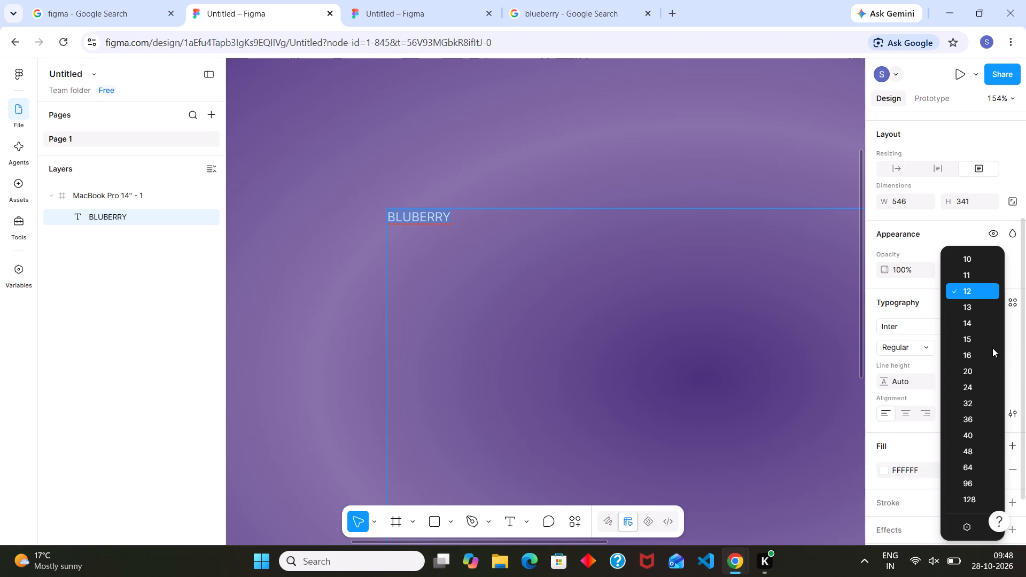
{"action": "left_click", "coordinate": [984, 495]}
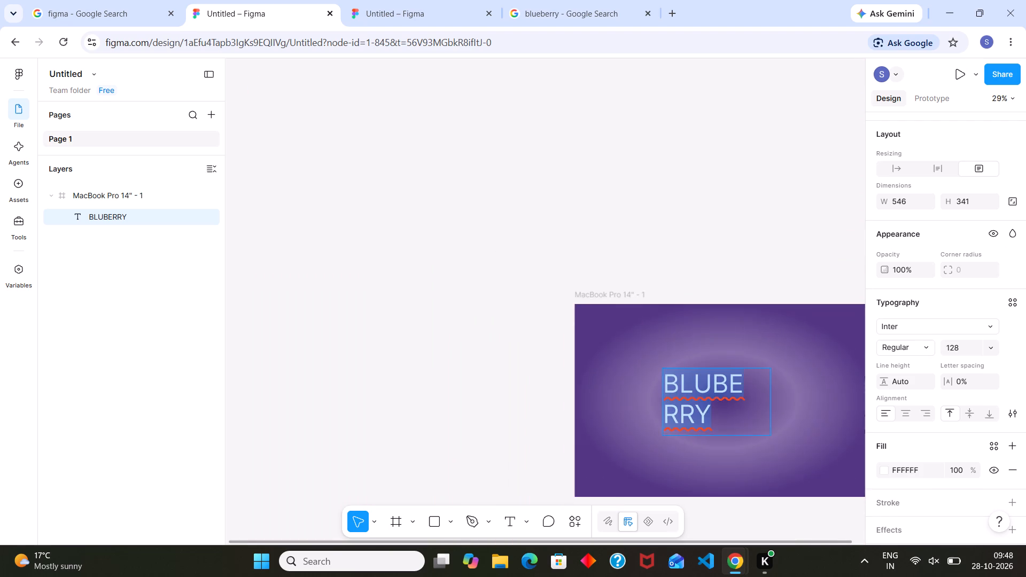
Switch the title's text box to auto width so that BLUBERRY fits on a single line.
{"action": "scroll", "coordinate": [728, 406], "scroll_direction": "down", "scroll_amount": 1}
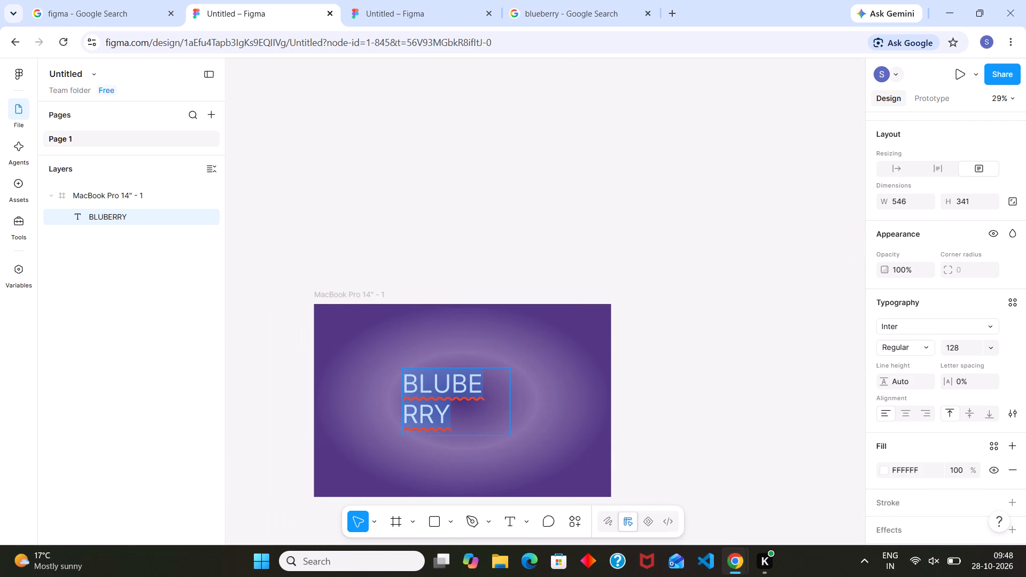
{"action": "left_click", "coordinate": [505, 402]}
{"action": "left_click", "coordinate": [524, 392]}
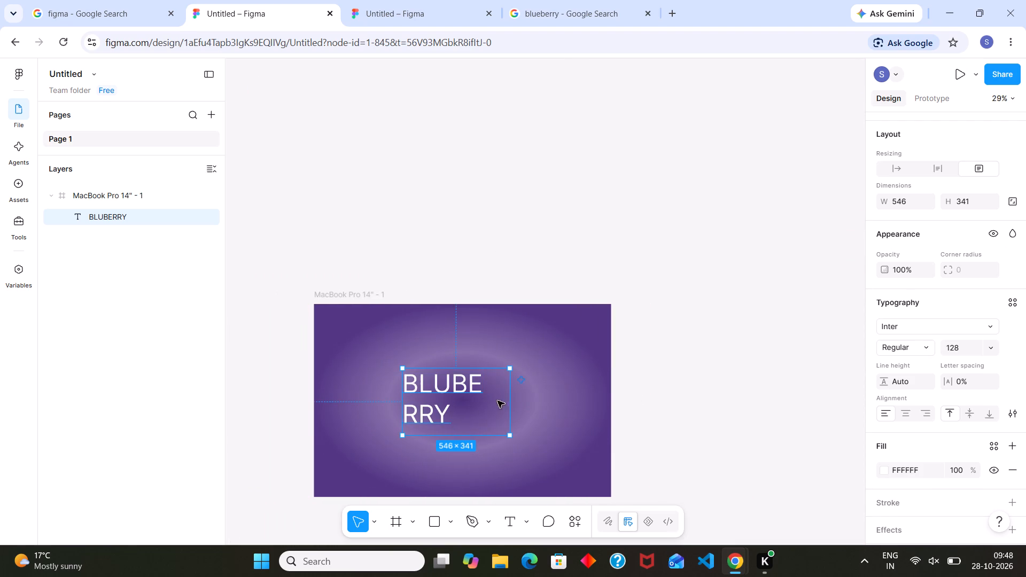
{"action": "left_click_drag", "start_coordinate": [509, 399], "coordinate": [517, 399]}
{"action": "left_click", "coordinate": [517, 399]}
{"action": "left_click_drag", "start_coordinate": [517, 399], "coordinate": [549, 395]}
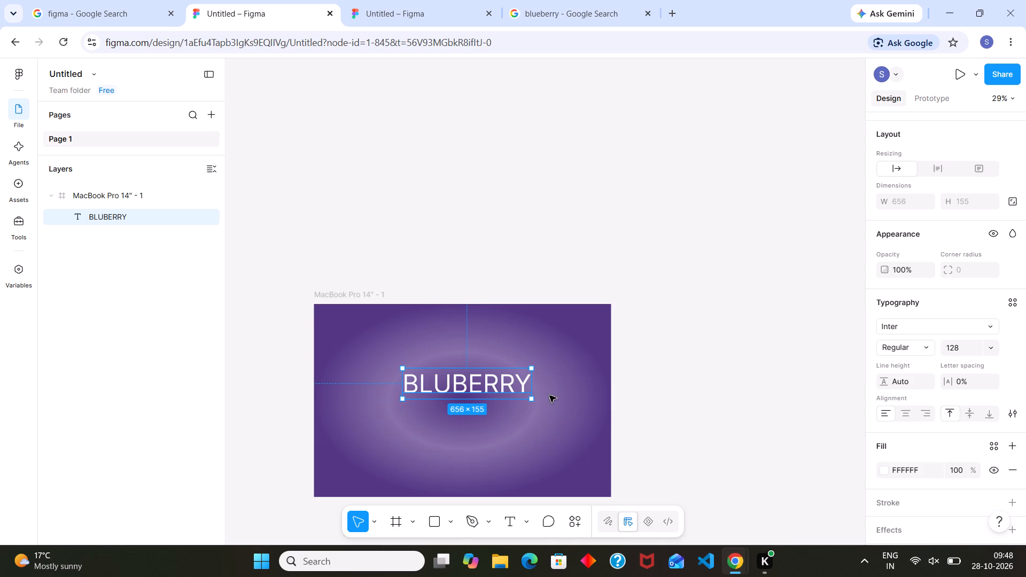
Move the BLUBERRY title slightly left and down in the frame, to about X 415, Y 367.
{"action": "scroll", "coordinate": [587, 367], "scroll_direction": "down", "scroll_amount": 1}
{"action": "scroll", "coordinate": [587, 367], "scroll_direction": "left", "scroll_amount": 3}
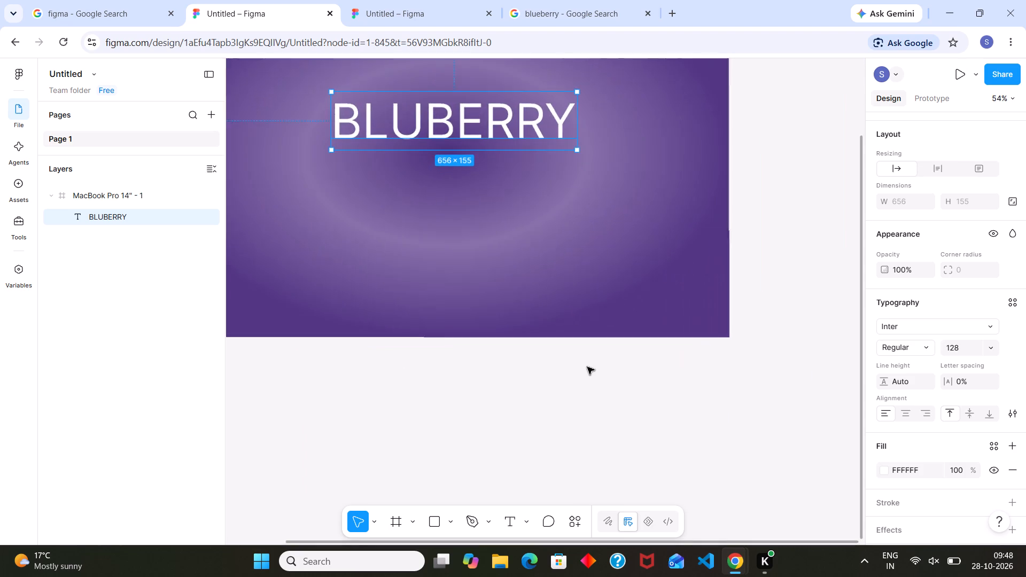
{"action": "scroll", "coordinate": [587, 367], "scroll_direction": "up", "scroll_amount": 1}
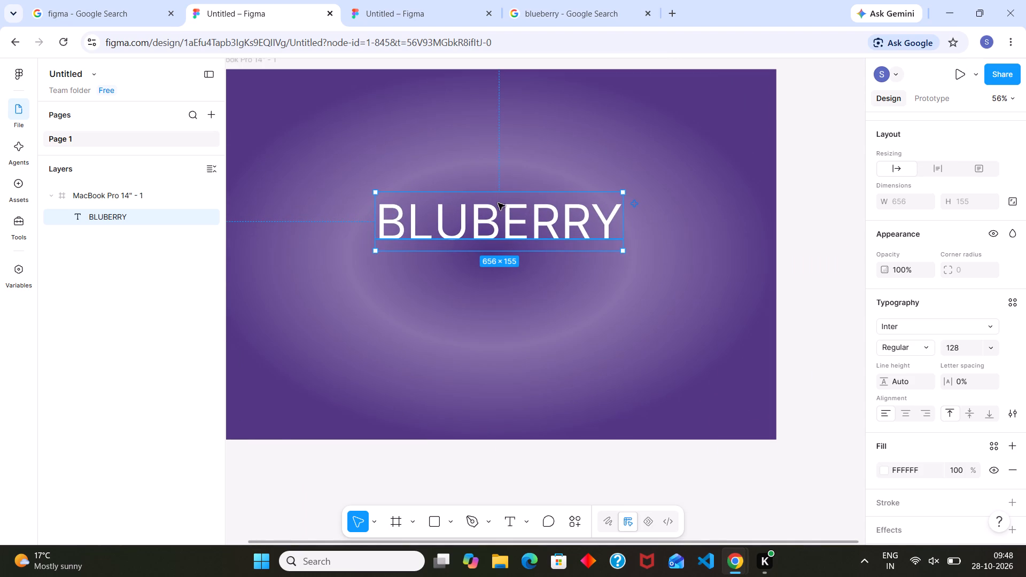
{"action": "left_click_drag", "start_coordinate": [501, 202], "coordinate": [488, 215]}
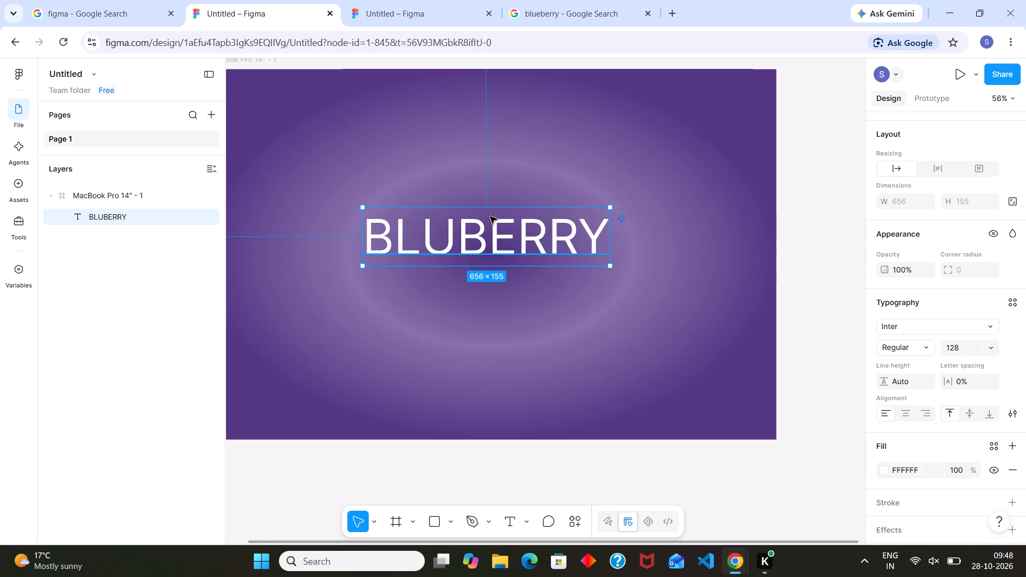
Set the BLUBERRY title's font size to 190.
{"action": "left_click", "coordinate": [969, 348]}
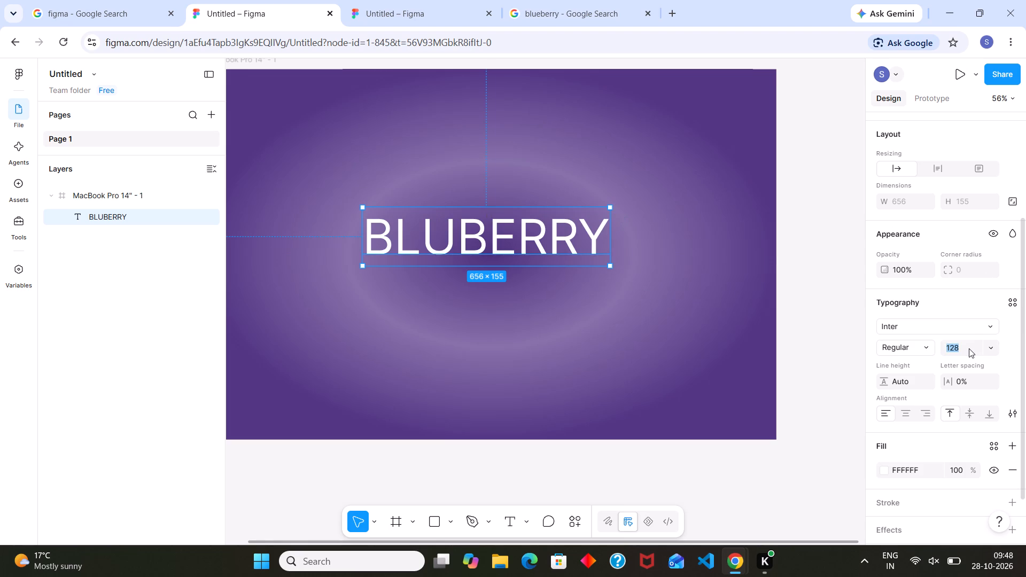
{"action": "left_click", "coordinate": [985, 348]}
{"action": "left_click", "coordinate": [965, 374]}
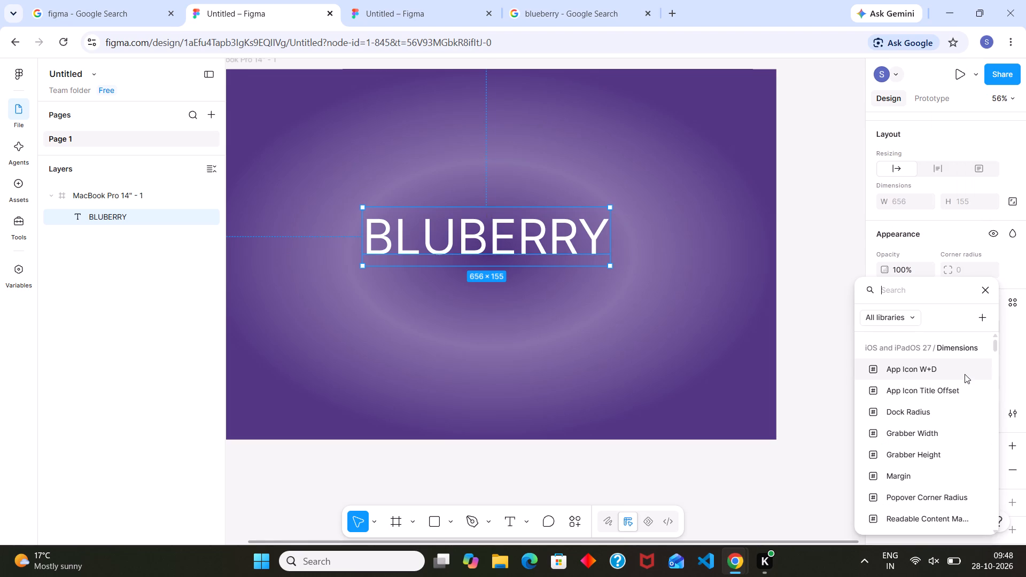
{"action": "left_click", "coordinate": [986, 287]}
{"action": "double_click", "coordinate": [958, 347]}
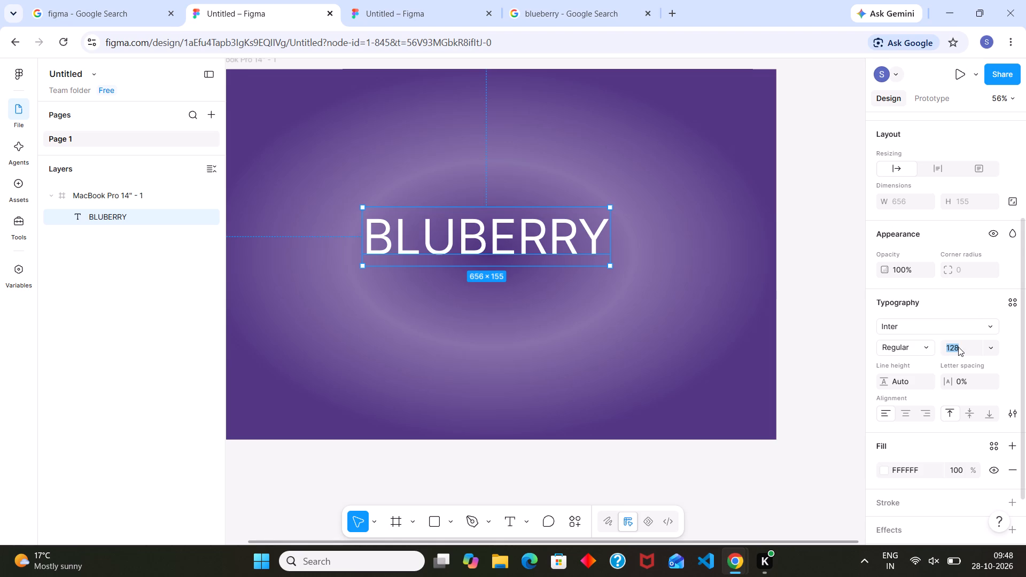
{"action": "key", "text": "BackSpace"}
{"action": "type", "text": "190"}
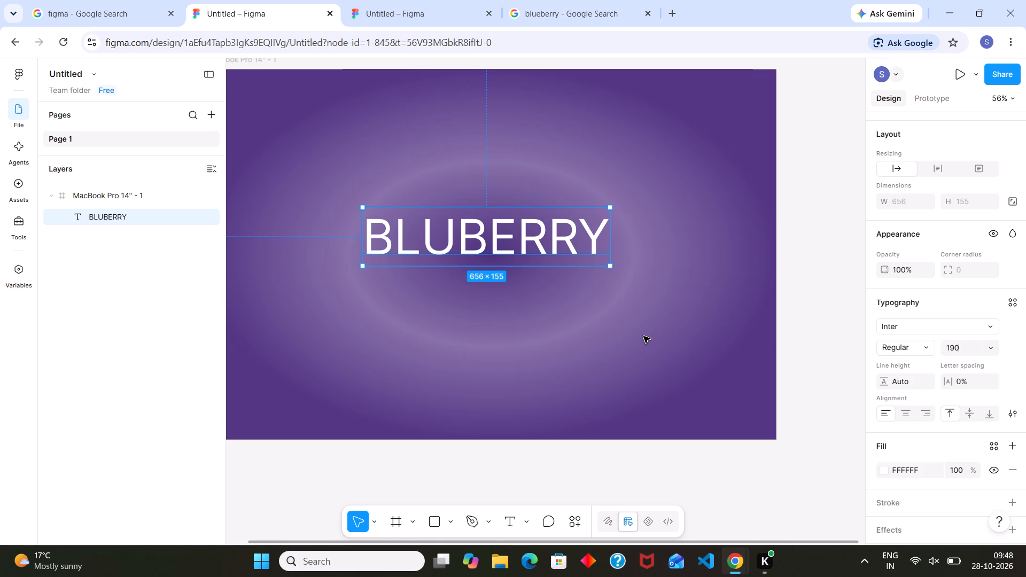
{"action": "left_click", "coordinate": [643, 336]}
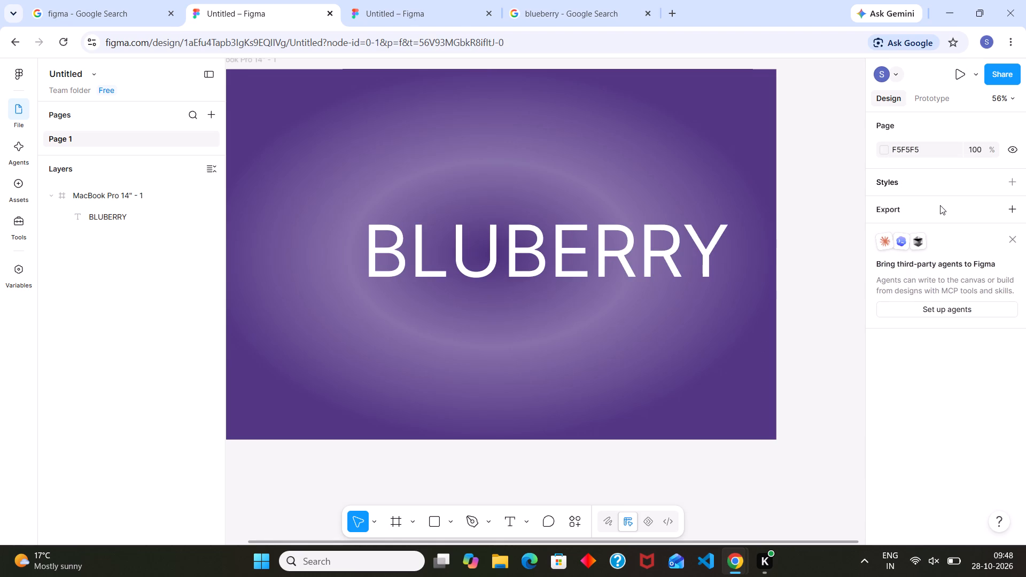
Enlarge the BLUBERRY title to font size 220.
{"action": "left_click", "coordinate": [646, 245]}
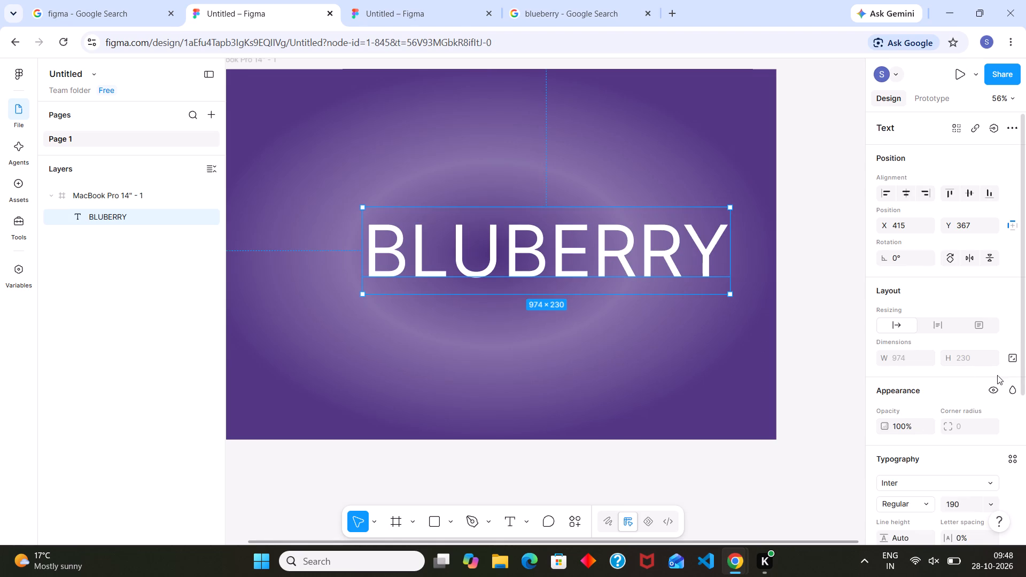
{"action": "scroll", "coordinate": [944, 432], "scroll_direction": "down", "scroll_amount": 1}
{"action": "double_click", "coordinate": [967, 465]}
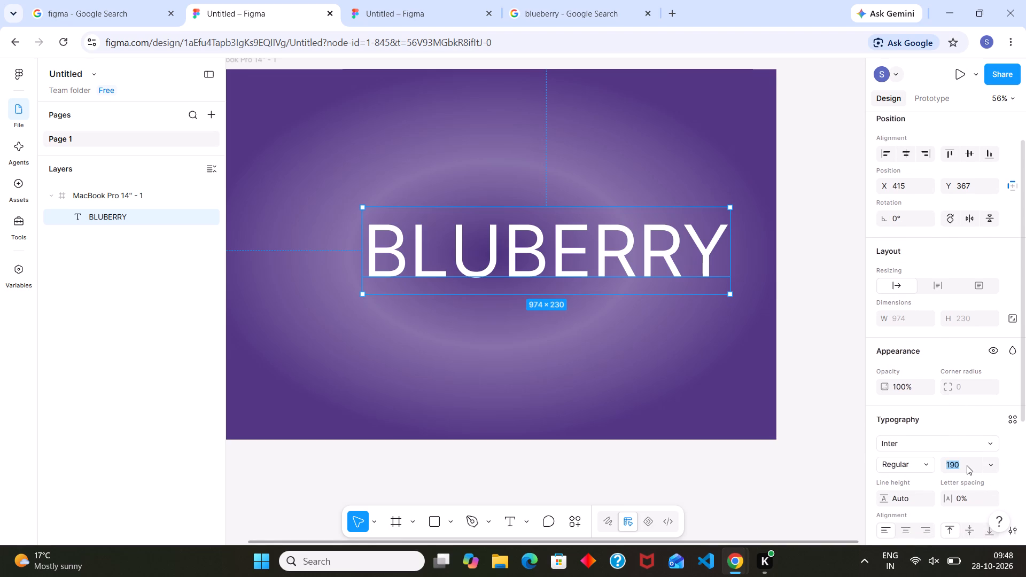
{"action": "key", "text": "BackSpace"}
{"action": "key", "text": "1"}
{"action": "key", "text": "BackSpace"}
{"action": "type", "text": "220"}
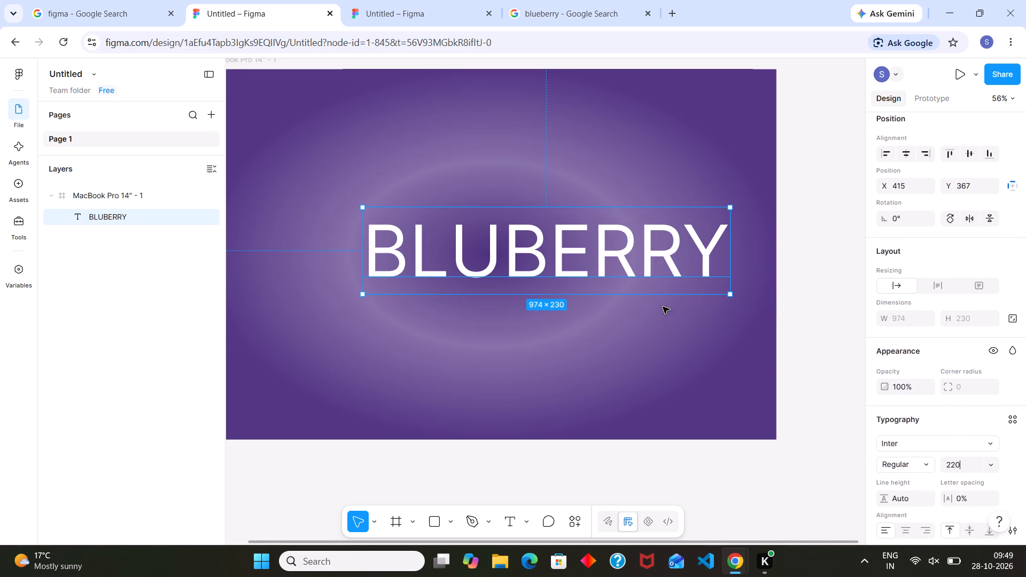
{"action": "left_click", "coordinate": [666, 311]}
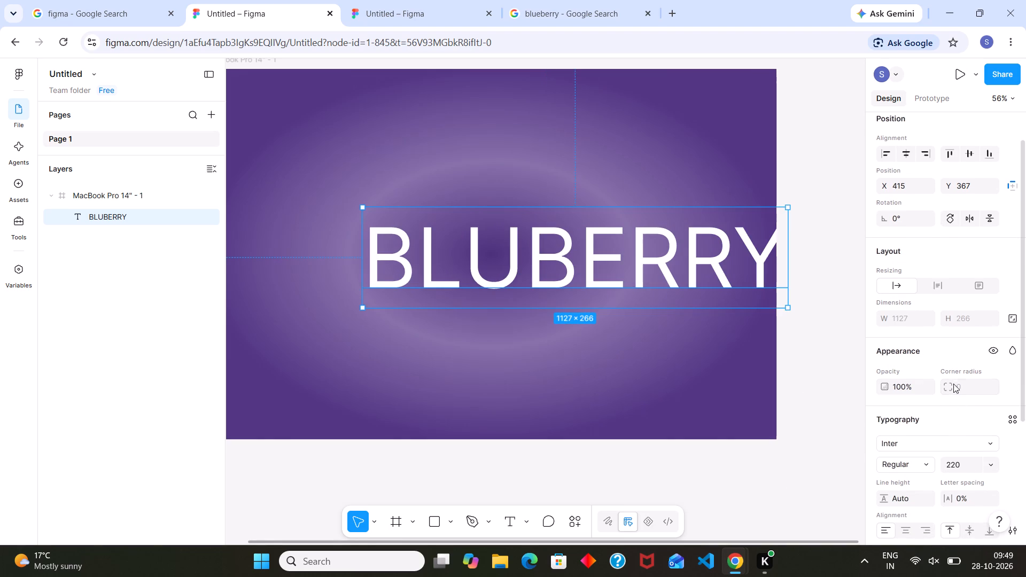
Enlarge the BLUBERRY title to font size 260.
{"action": "double_click", "coordinate": [967, 465]}
{"action": "key", "text": "BackSpace"}
{"action": "key", "text": "2"}
{"action": "type", "text": "60"}
{"action": "left_click", "coordinate": [716, 367]}
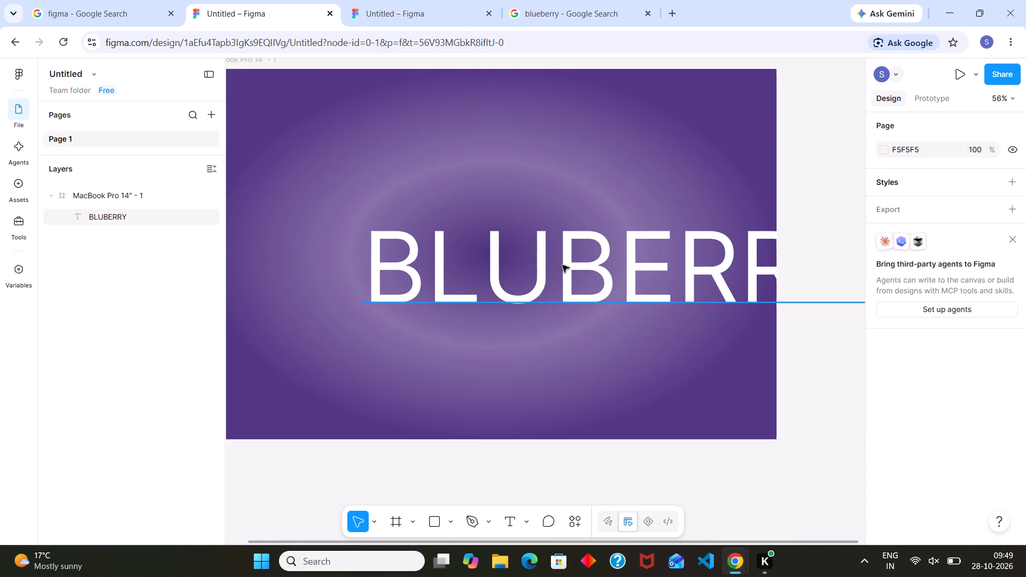
Move the BLUBERRY title across the middle of the MacBook Pro 14" frame, to about X 113, Y 353.
{"action": "left_click", "coordinate": [562, 265]}
{"action": "left_click_drag", "start_coordinate": [470, 226], "coordinate": [366, 216]}
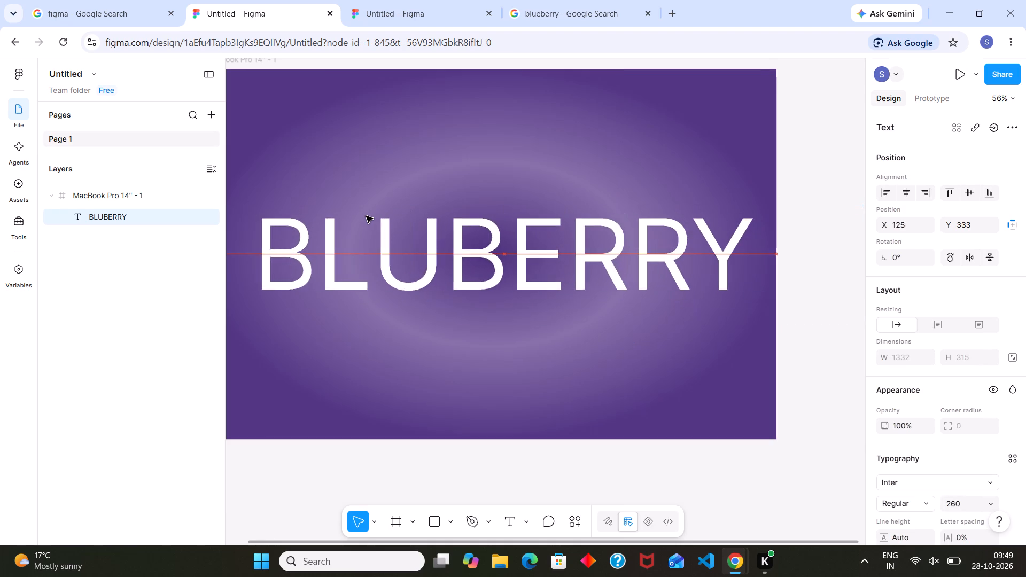
{"action": "left_click_drag", "start_coordinate": [366, 216], "coordinate": [369, 220]}
{"action": "left_click_drag", "start_coordinate": [380, 217], "coordinate": [372, 217]}
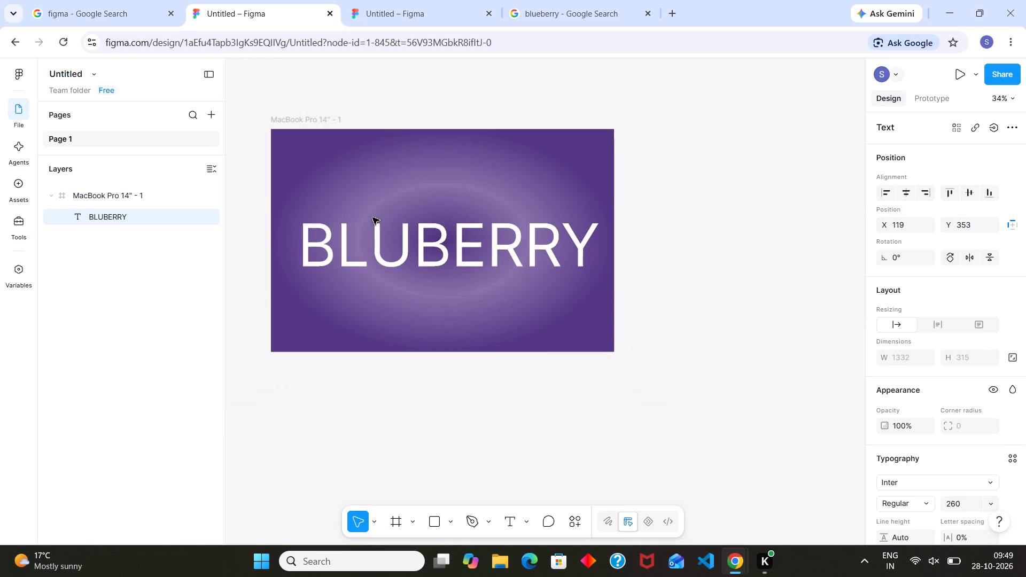
{"action": "left_click_drag", "start_coordinate": [372, 217], "coordinate": [372, 217]}
{"action": "left_click", "coordinate": [372, 217]}
{"action": "left_click", "coordinate": [372, 217]}
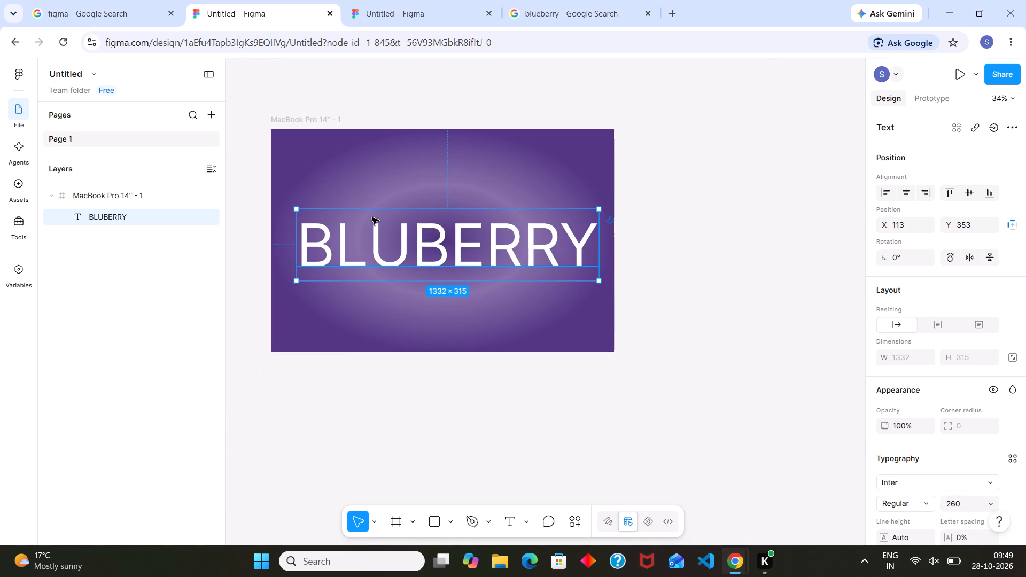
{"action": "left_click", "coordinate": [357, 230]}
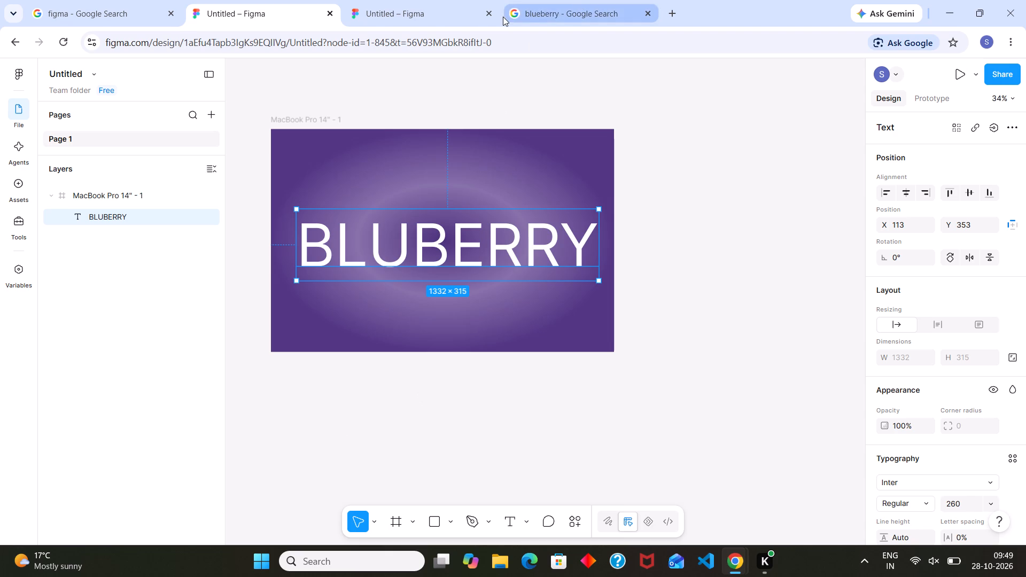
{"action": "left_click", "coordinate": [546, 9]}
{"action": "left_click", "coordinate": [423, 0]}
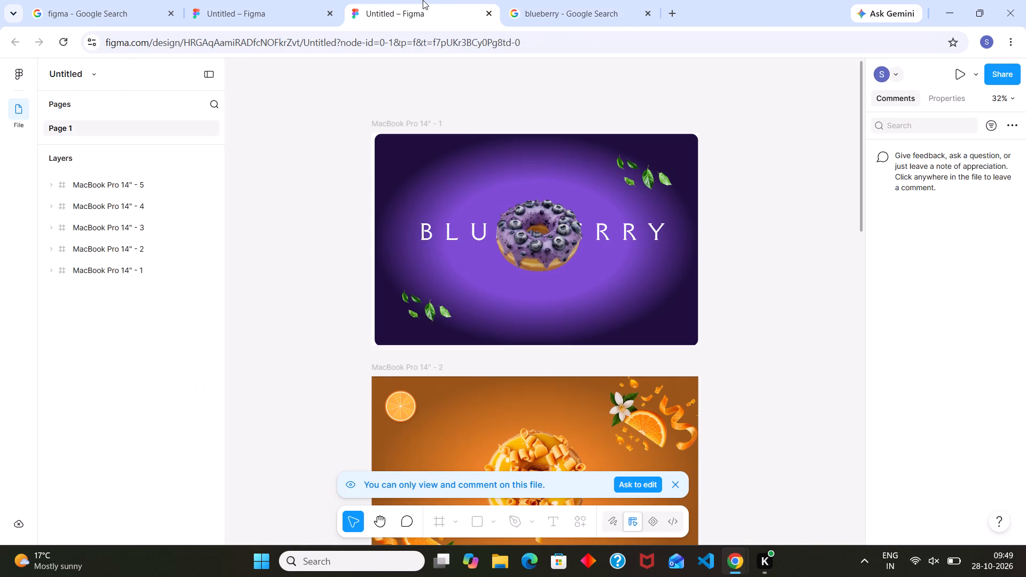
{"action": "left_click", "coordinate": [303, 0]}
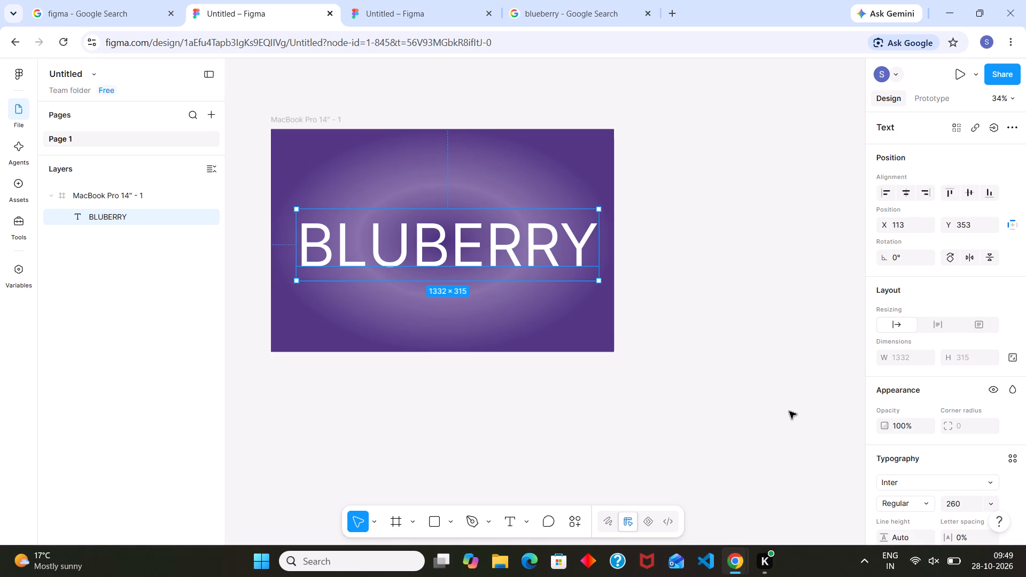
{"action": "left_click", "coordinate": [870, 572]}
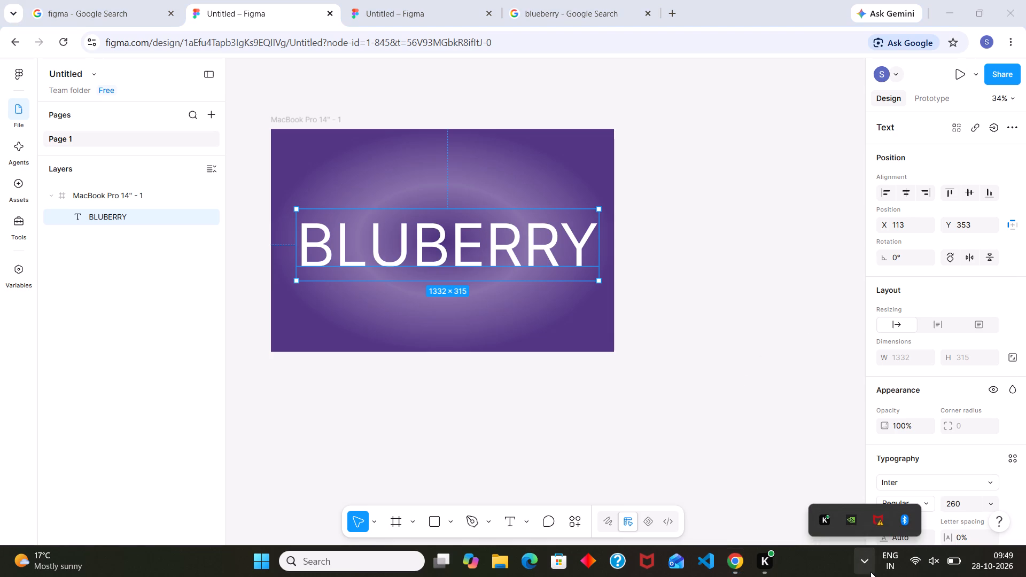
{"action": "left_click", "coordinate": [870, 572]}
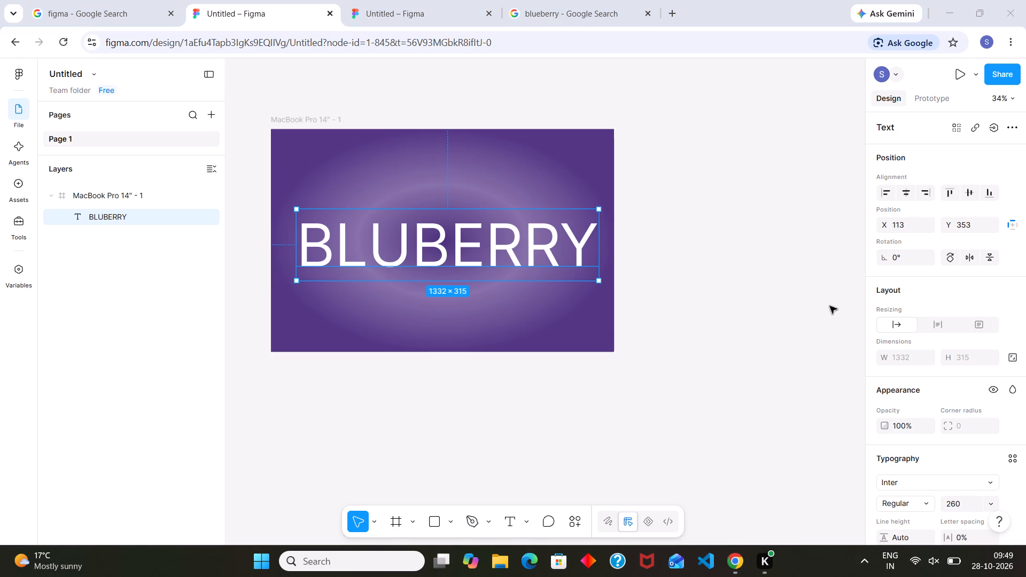
Copy the blueberry donut image from the reference file and paste it over the BLUBERRY title, at about X 475, Y 283.
{"action": "left_click", "coordinate": [556, 0]}
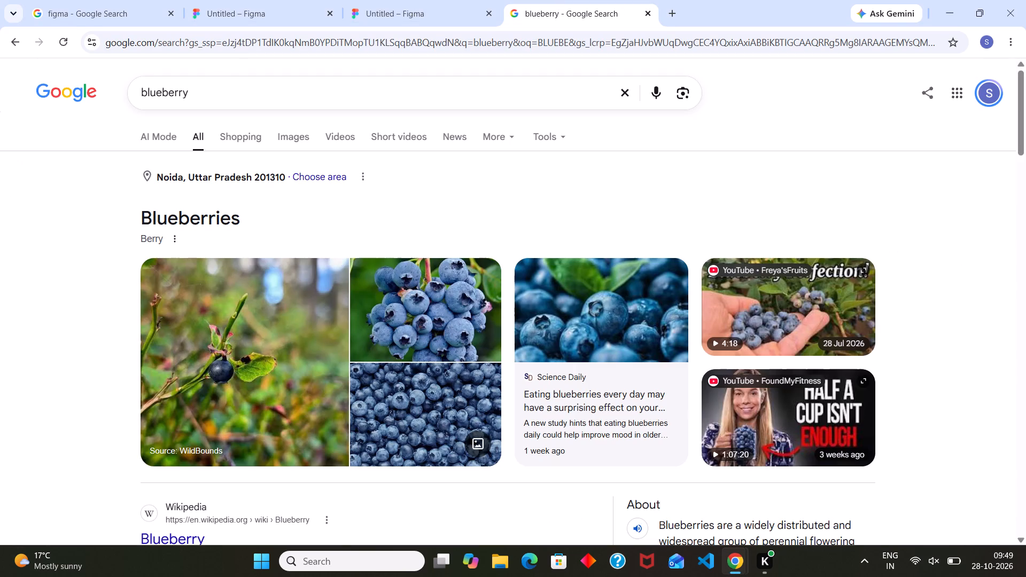
{"action": "left_click", "coordinate": [423, 0]}
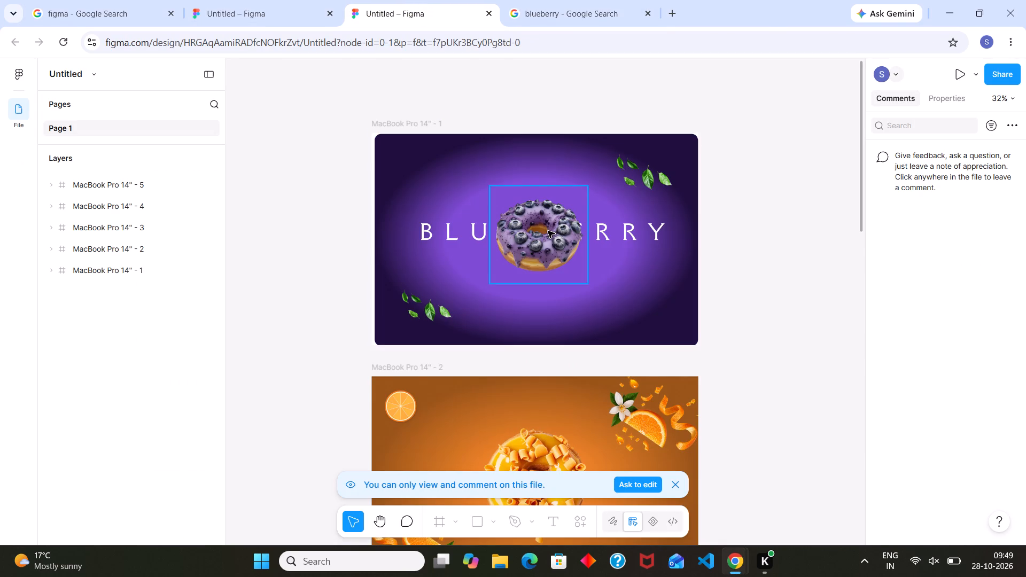
{"action": "left_click", "coordinate": [547, 231]}
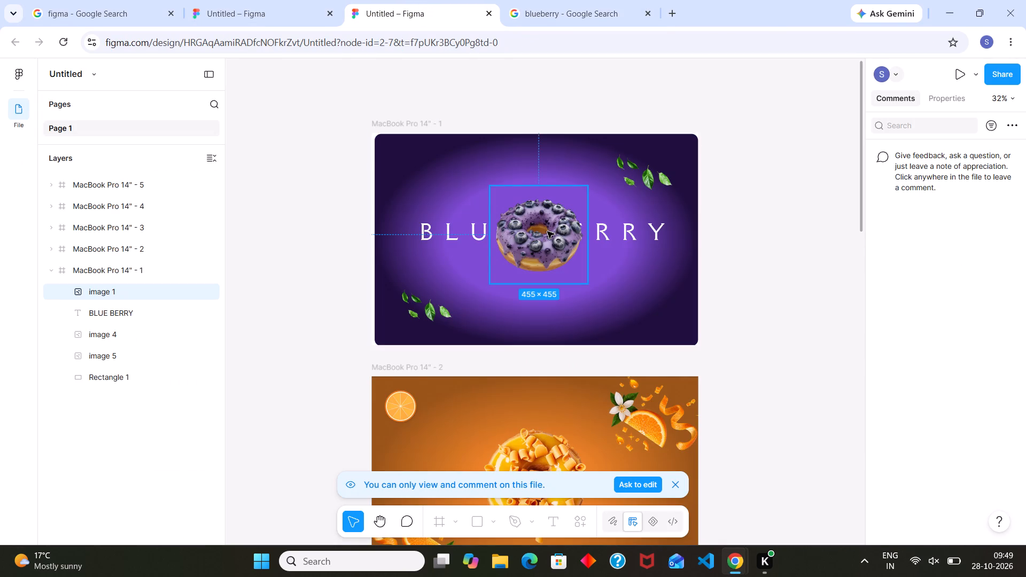
{"action": "right_click", "coordinate": [547, 231]}
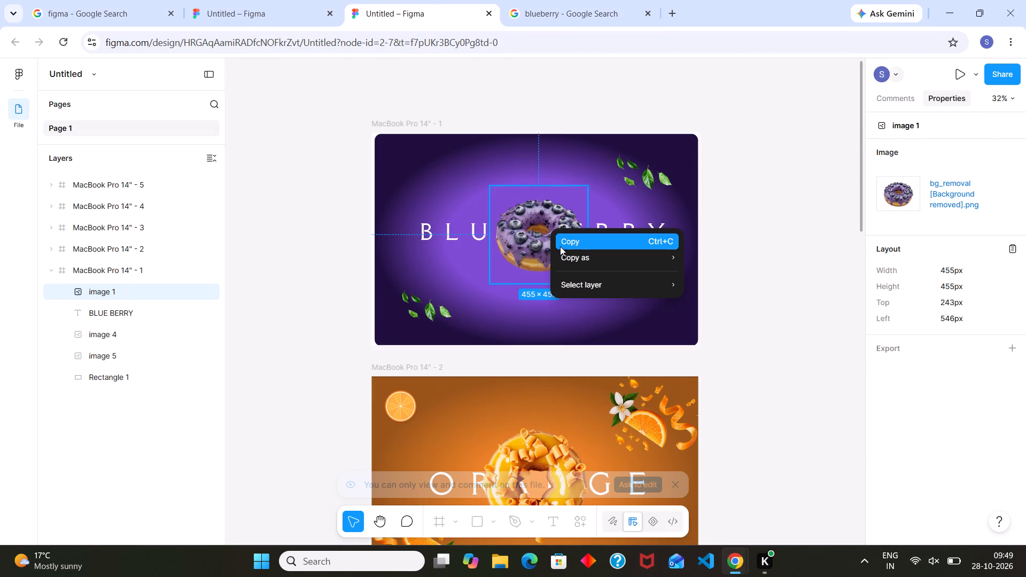
{"action": "left_click", "coordinate": [565, 248]}
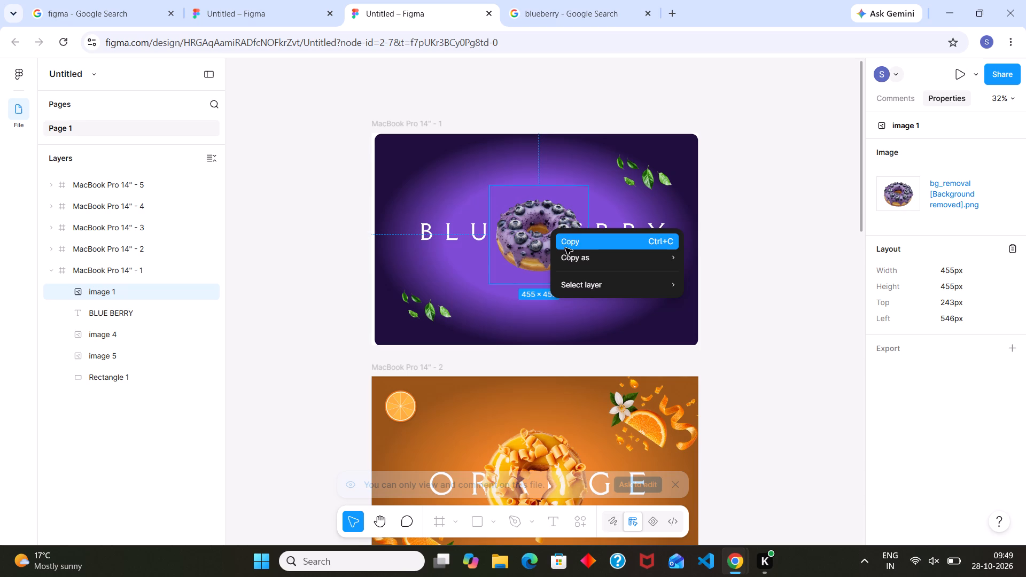
{"action": "left_click", "coordinate": [278, 0]}
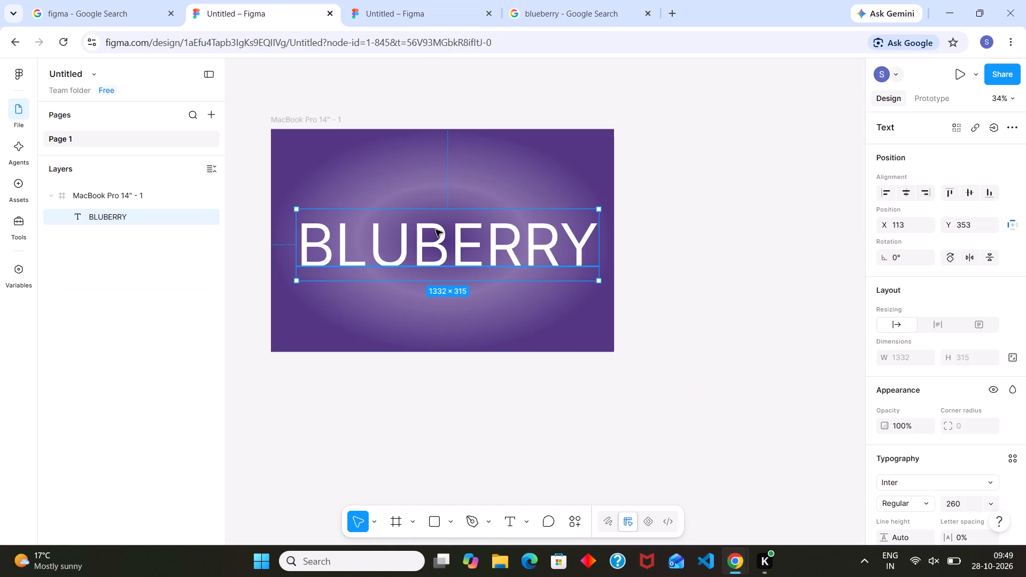
{"action": "key", "text": "ctrl+v"}
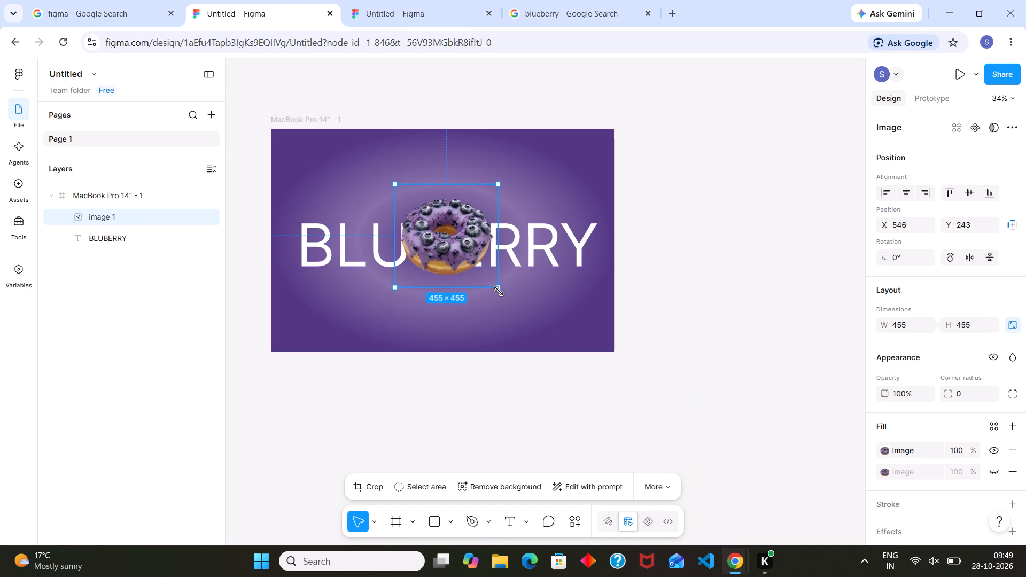
{"action": "left_click_drag", "start_coordinate": [462, 196], "coordinate": [450, 204]}
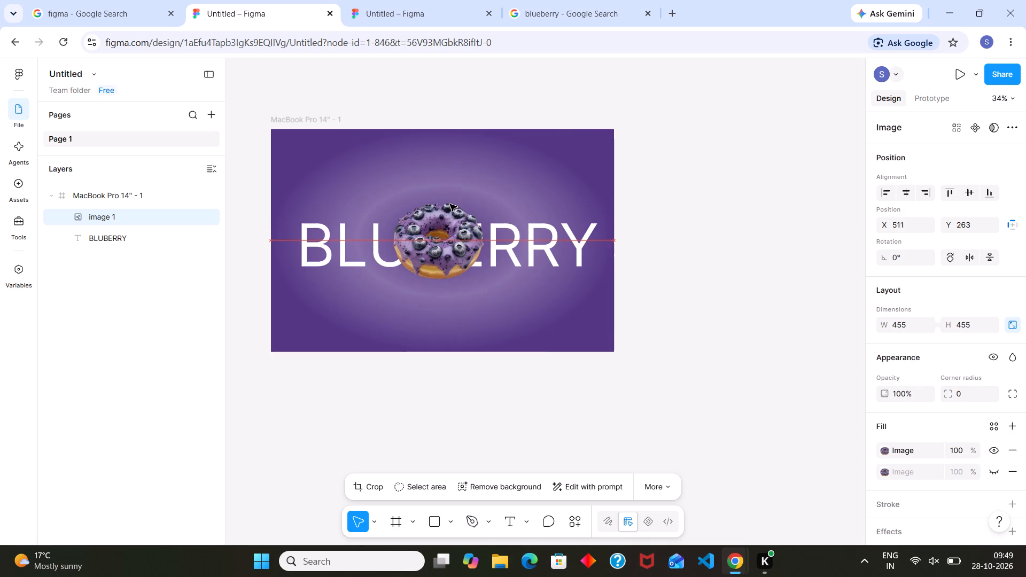
{"action": "left_click_drag", "start_coordinate": [450, 204], "coordinate": [446, 205]}
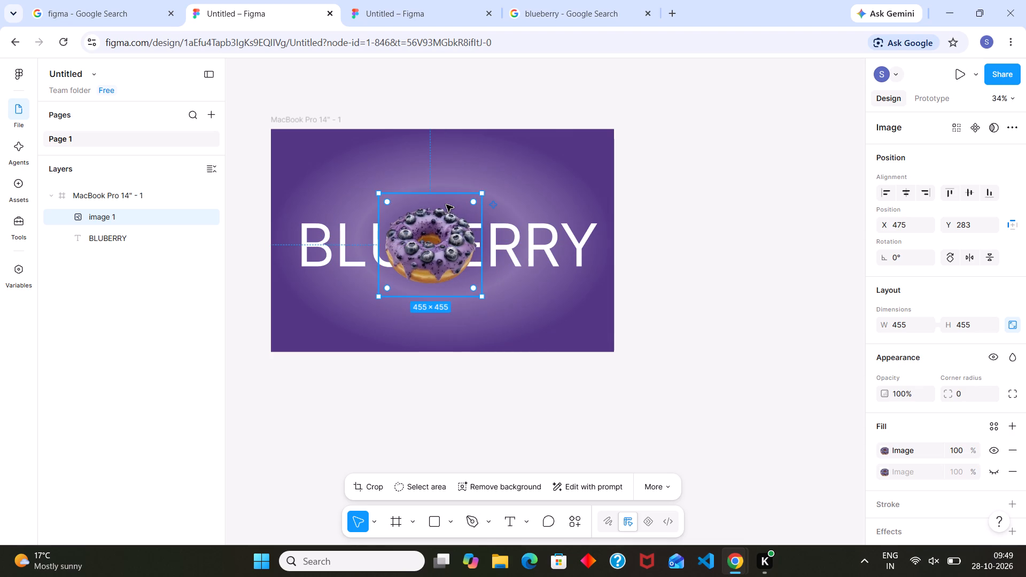
{"action": "left_click", "coordinate": [522, 187]}
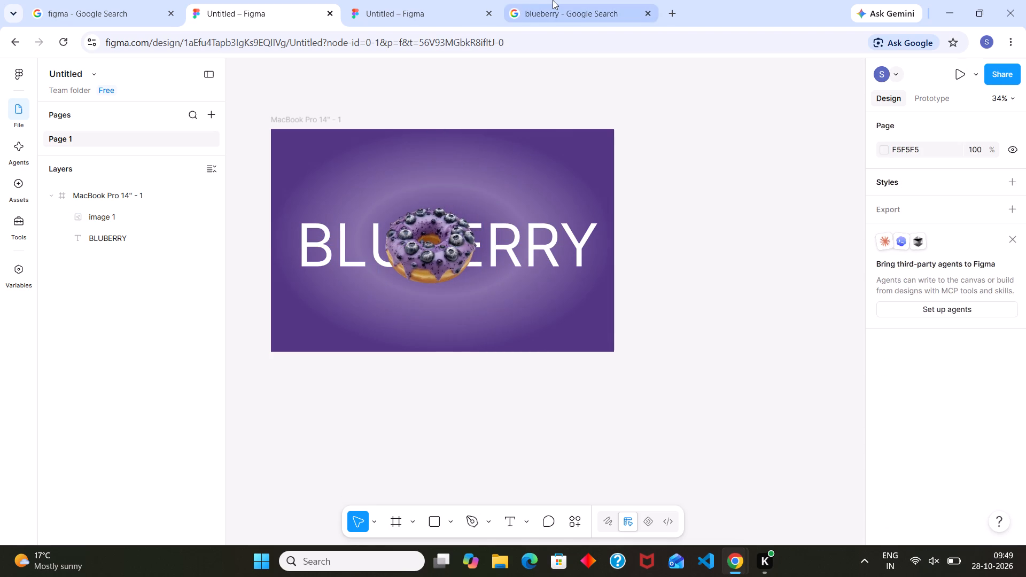
Copy the upper leaves image from the reference's blueberry frame into the new frame's upper-right corner, at about X 1139, Y 19.
{"action": "left_click", "coordinate": [555, 0]}
{"action": "left_click", "coordinate": [386, 0]}
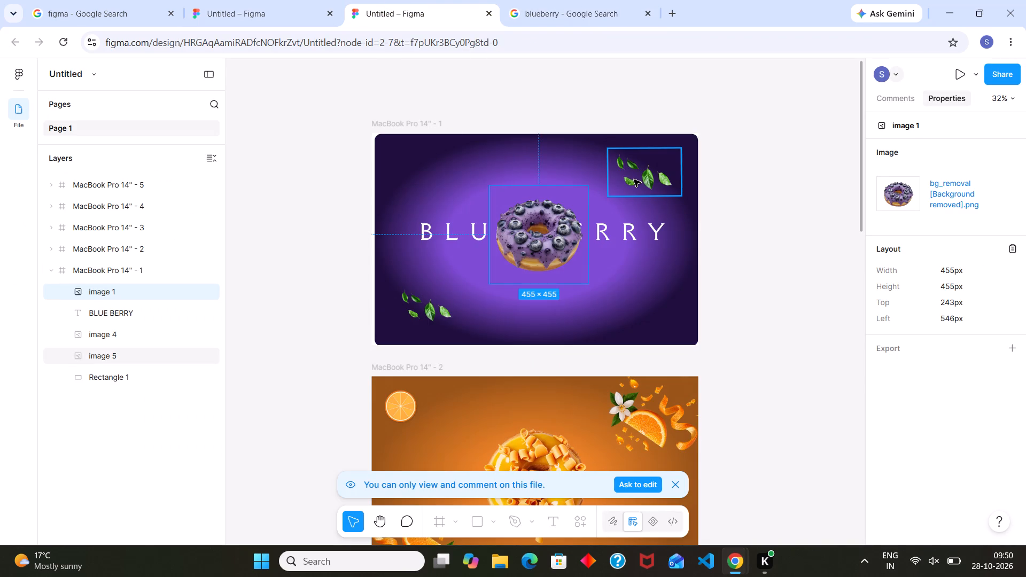
{"action": "left_click", "coordinate": [634, 180]}
{"action": "right_click", "coordinate": [634, 180]}
{"action": "left_click", "coordinate": [649, 188]}
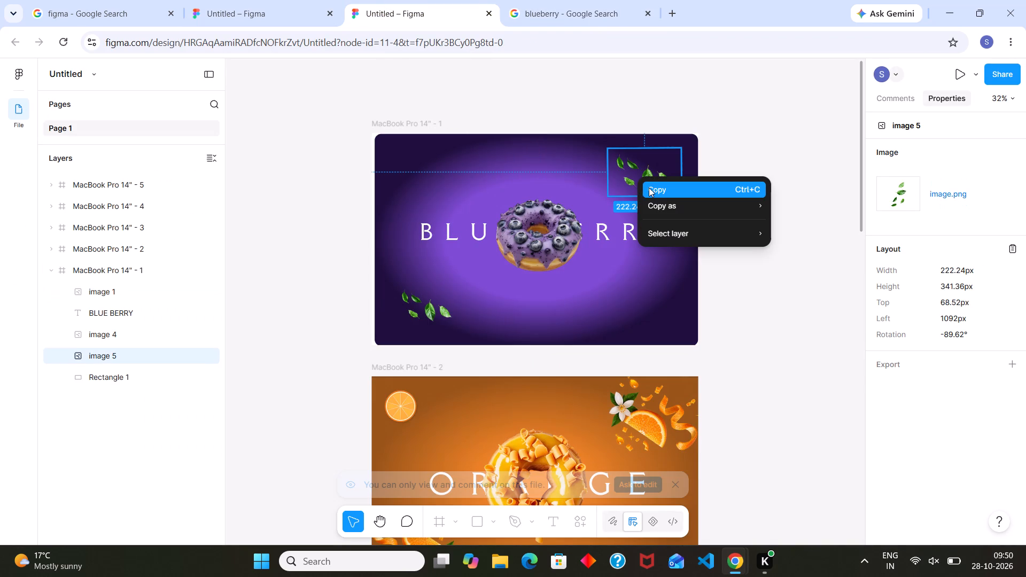
{"action": "left_click", "coordinate": [296, 0]}
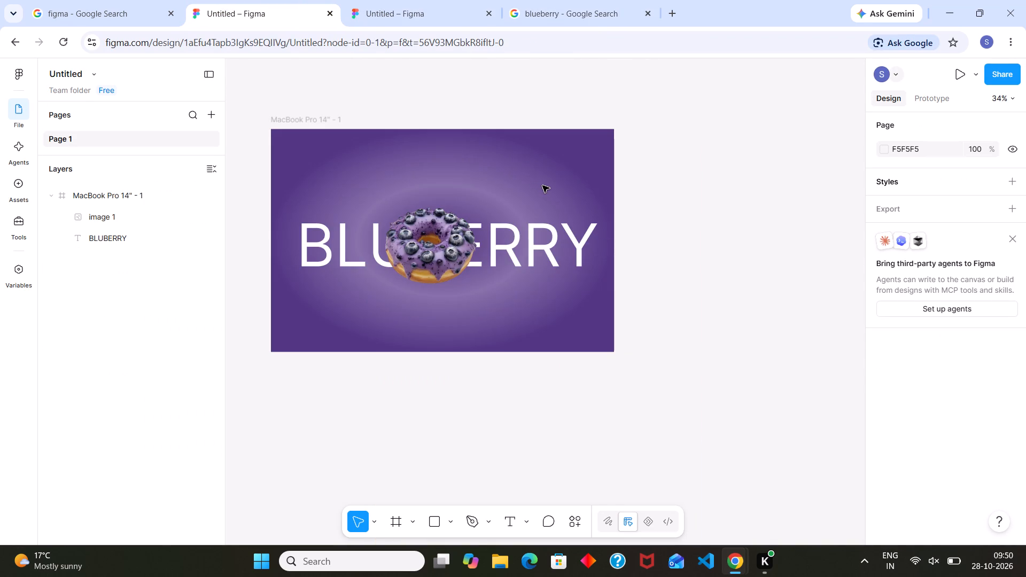
{"action": "key", "text": "ctrl+v"}
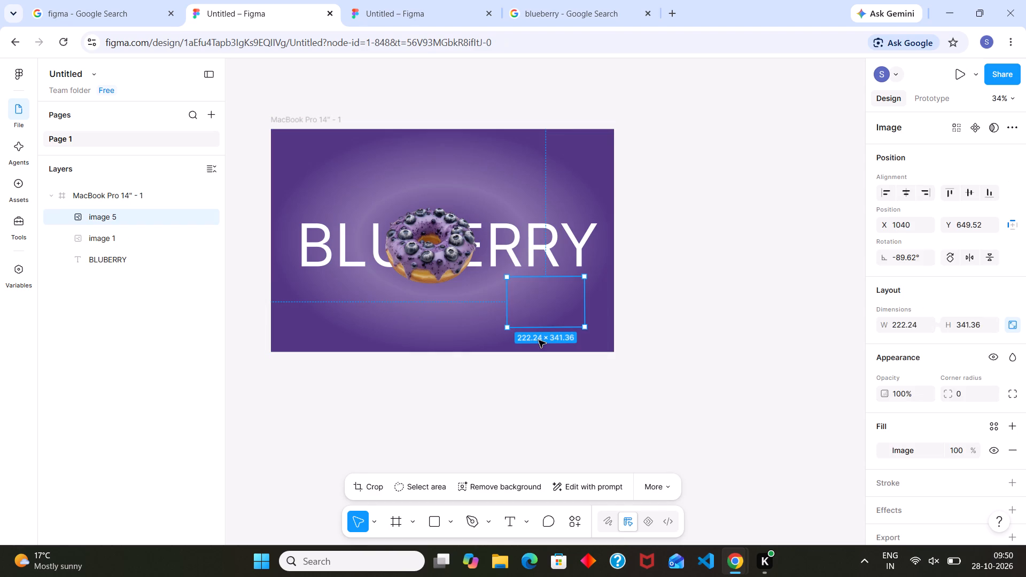
{"action": "left_click_drag", "start_coordinate": [549, 297], "coordinate": [566, 159]}
{"action": "left_click", "coordinate": [566, 159]}
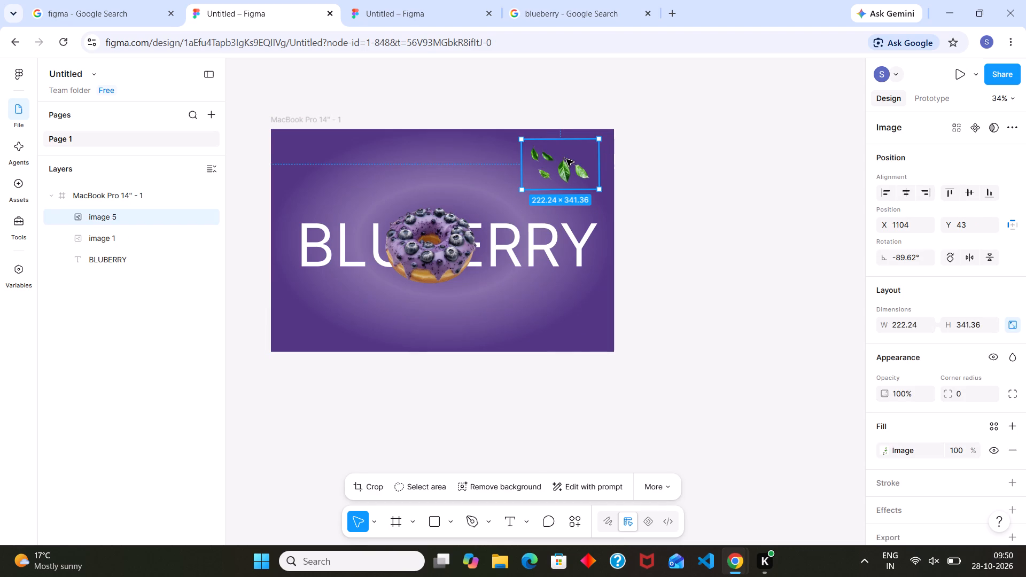
{"action": "left_click_drag", "start_coordinate": [566, 159], "coordinate": [574, 153]}
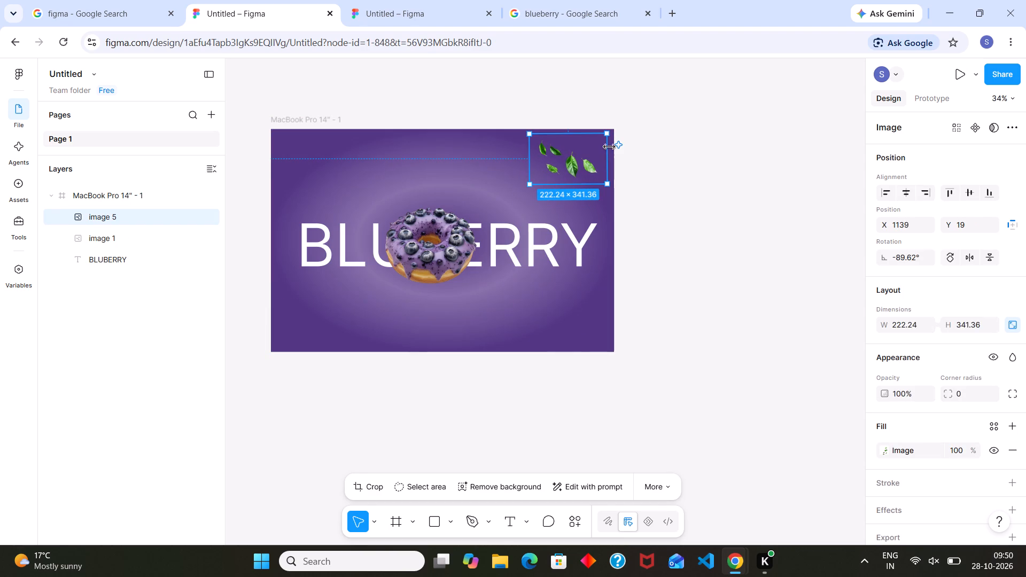
Paste a second copy of the leaves image into the frame's lower-left corner, at about X 31, Y 705.
{"action": "left_click", "coordinate": [307, 309]}
{"action": "key", "text": "ctrl+v"}
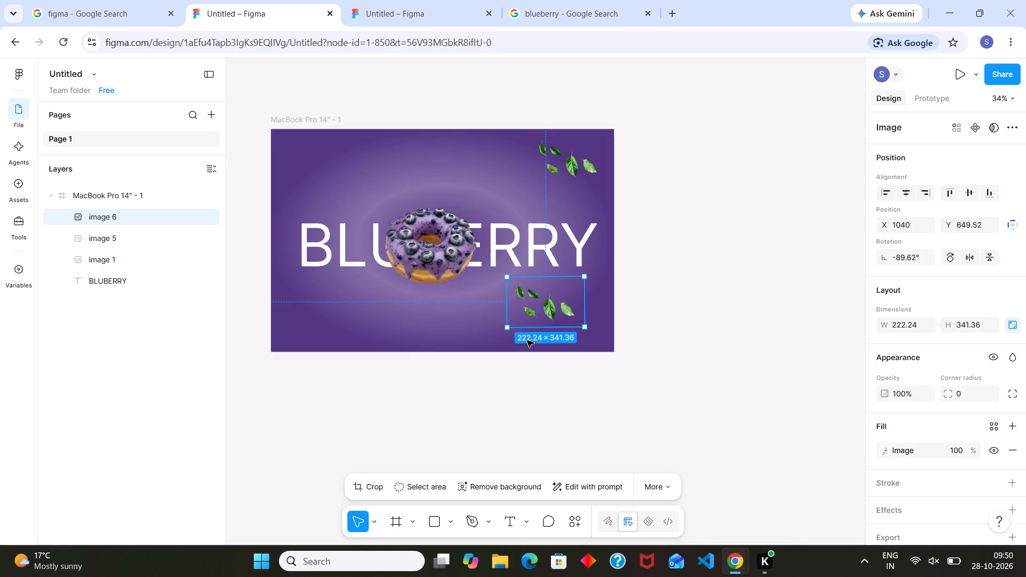
{"action": "left_click_drag", "start_coordinate": [547, 304], "coordinate": [315, 318]}
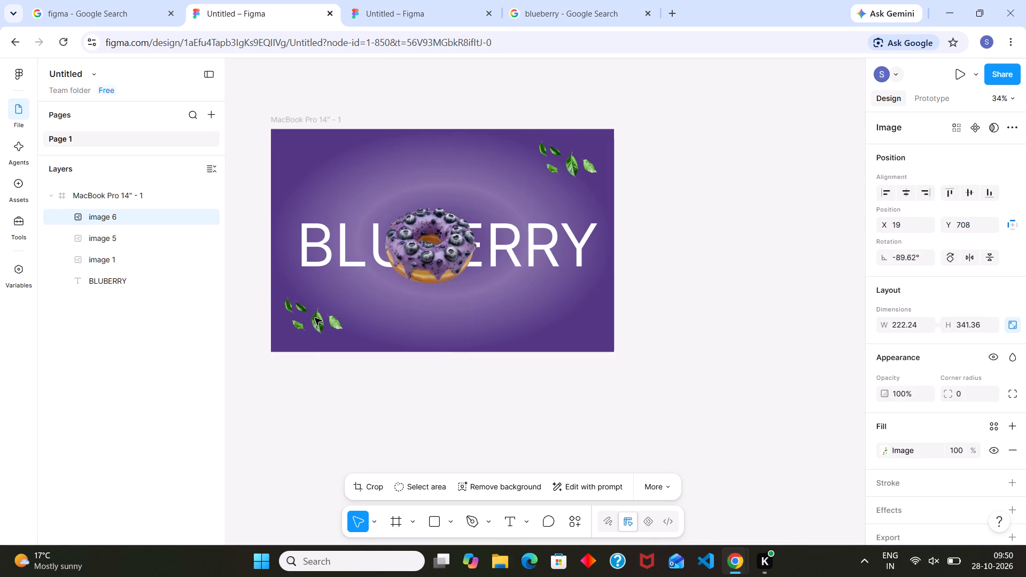
{"action": "left_click_drag", "start_coordinate": [315, 318], "coordinate": [317, 316]}
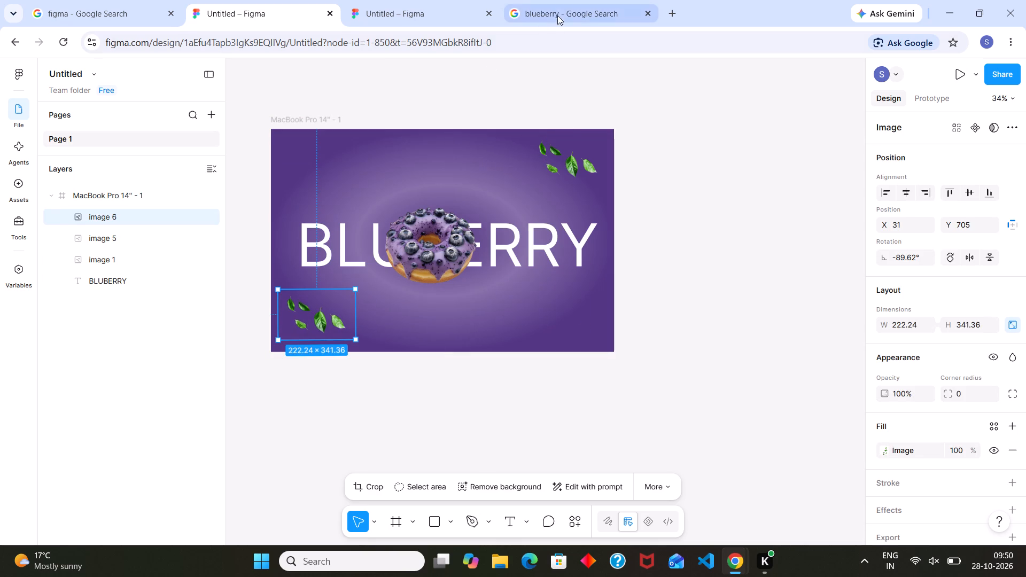
Shift the donut image slightly right and up so it sits at the centre of the BLUBERRY title.
{"action": "left_click_drag", "start_coordinate": [408, 251], "coordinate": [428, 247]}
{"action": "left_click", "coordinate": [492, 151]}
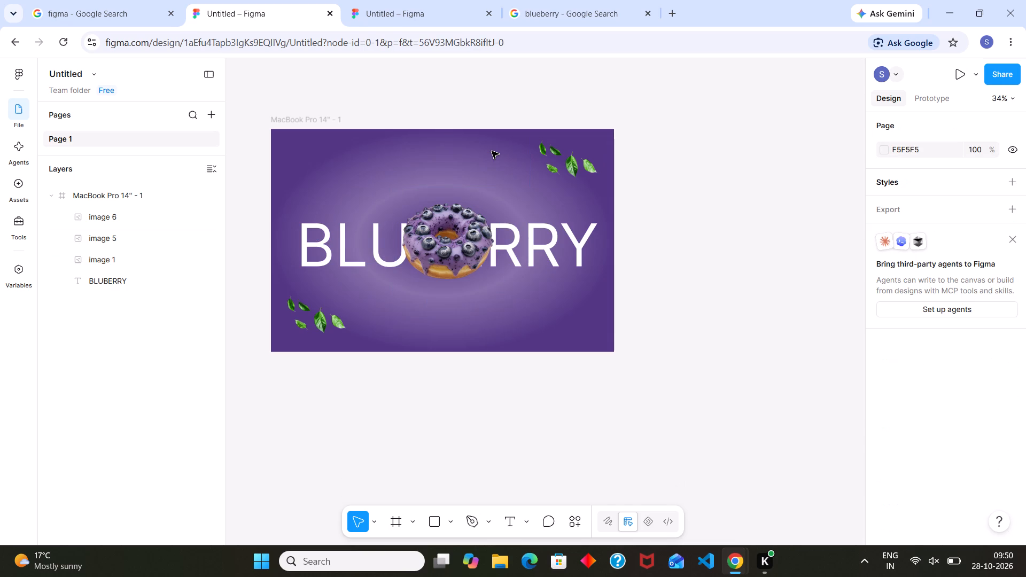
Compare the new blueberry frame with the reference file and examine the reference's other donut frames below it.
{"action": "left_click", "coordinate": [568, 7]}
{"action": "left_click", "coordinate": [485, 0]}
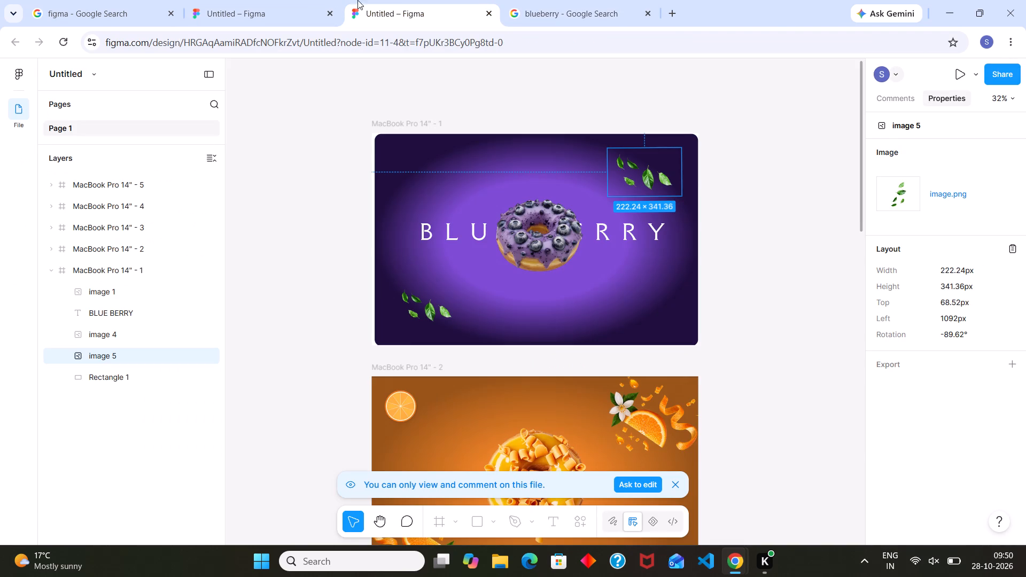
{"action": "left_click", "coordinate": [302, 0]}
{"action": "scroll", "coordinate": [680, 181], "scroll_direction": "right", "scroll_amount": 1}
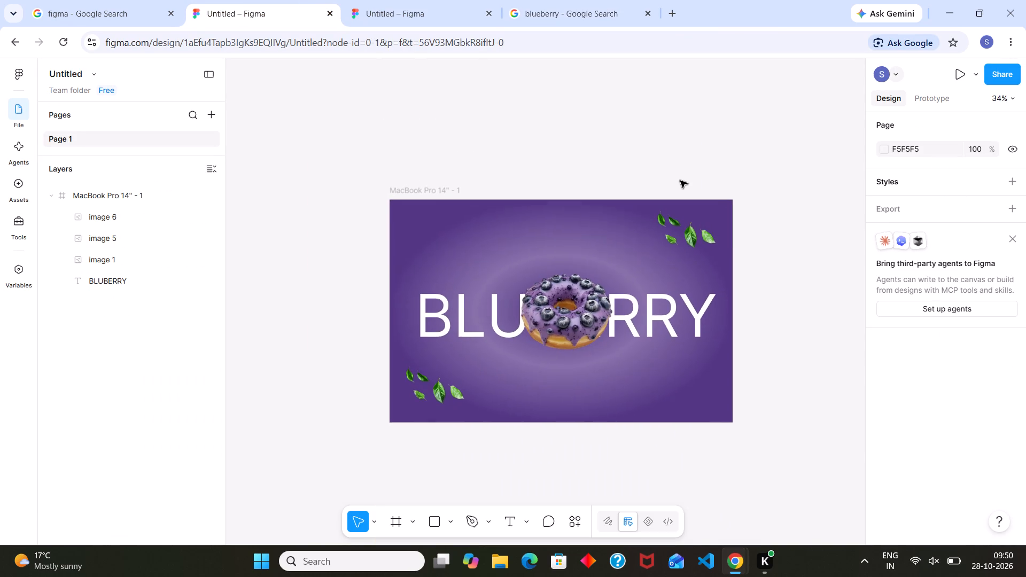
{"action": "scroll", "coordinate": [680, 181], "scroll_direction": "right", "scroll_amount": 1}
{"action": "scroll", "coordinate": [749, 237], "scroll_direction": "left", "scroll_amount": 1}
{"action": "scroll", "coordinate": [749, 237], "scroll_direction": "down", "scroll_amount": 1}
{"action": "scroll", "coordinate": [749, 237], "scroll_direction": "right", "scroll_amount": 1}
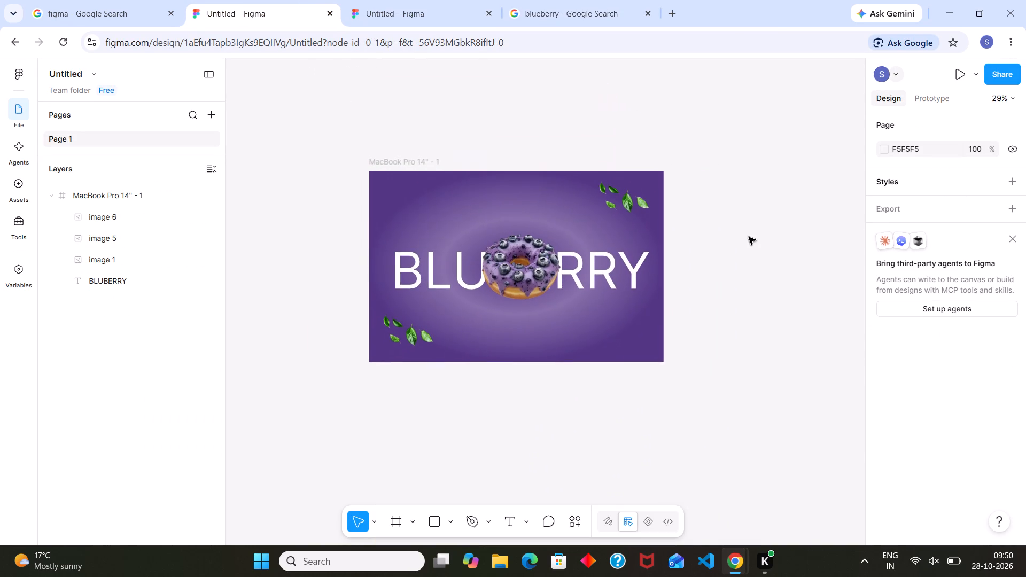
{"action": "scroll", "coordinate": [749, 237], "scroll_direction": "right", "scroll_amount": 1}
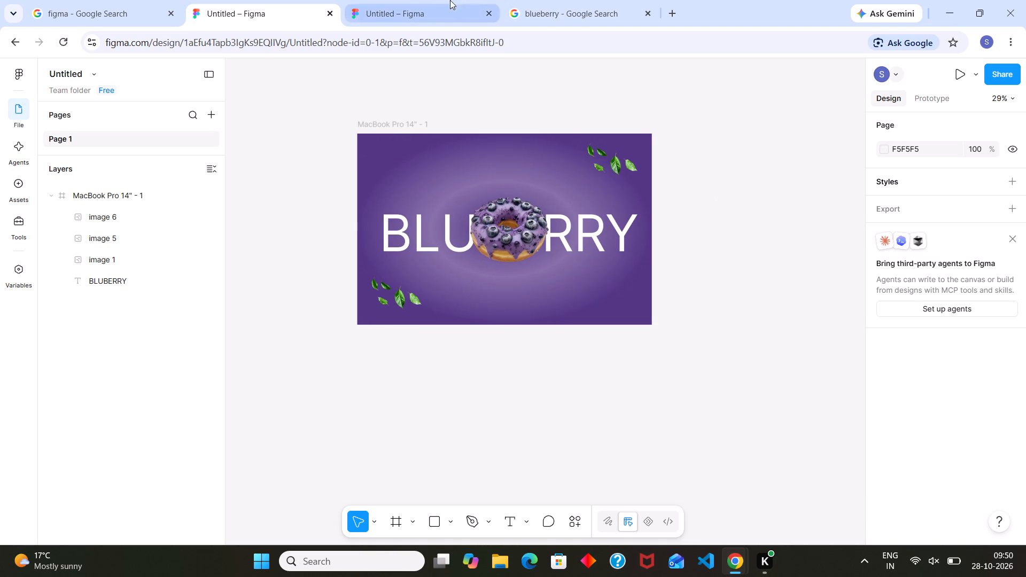
{"action": "left_click", "coordinate": [427, 0]}
{"action": "scroll", "coordinate": [504, 196], "scroll_direction": "down", "scroll_amount": 4}
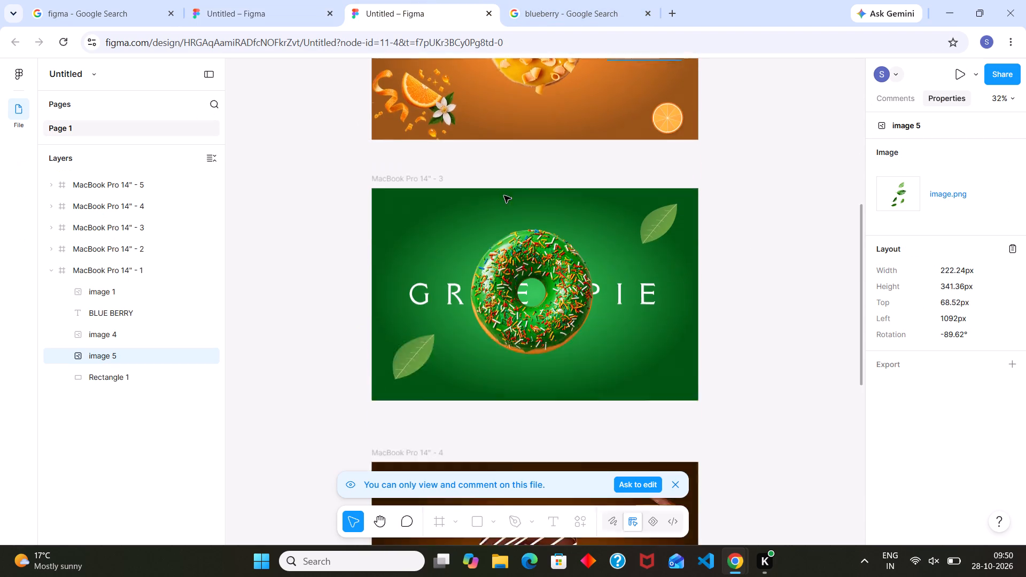
{"action": "scroll", "coordinate": [504, 196], "scroll_direction": "down", "scroll_amount": 5}
{"action": "scroll", "coordinate": [504, 196], "scroll_direction": "up", "scroll_amount": 8}
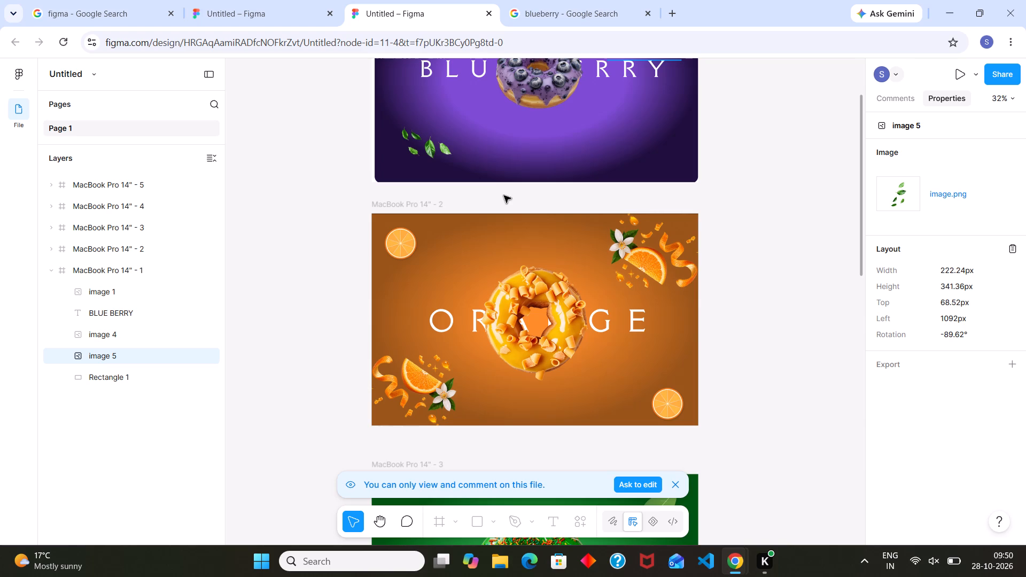
Add a second MacBook Pro 14" frame to the new file and place it below the blueberry frame, at about X 533, Y 1384.
{"action": "left_click", "coordinate": [316, 3]}
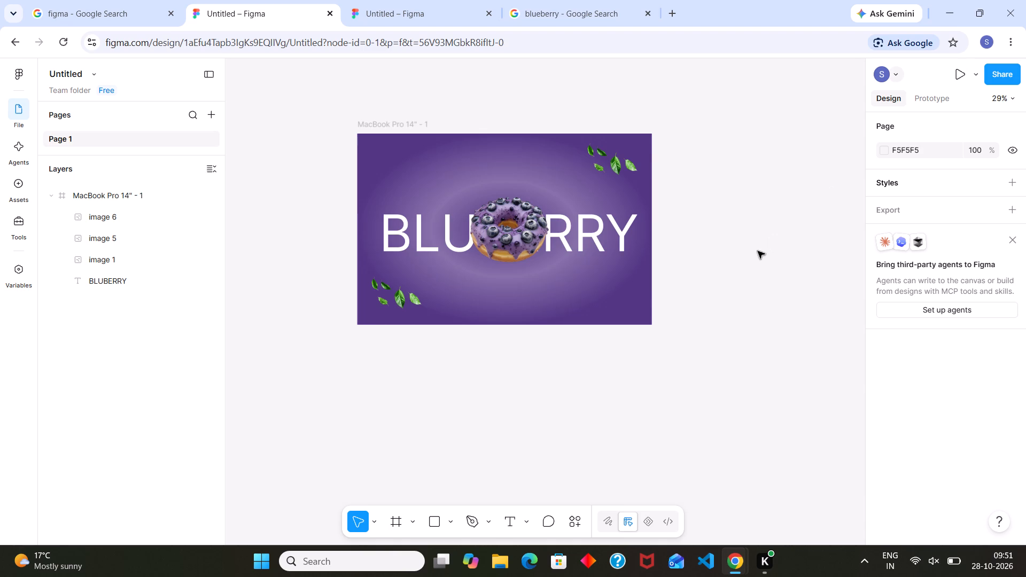
{"action": "key", "text": "f"}
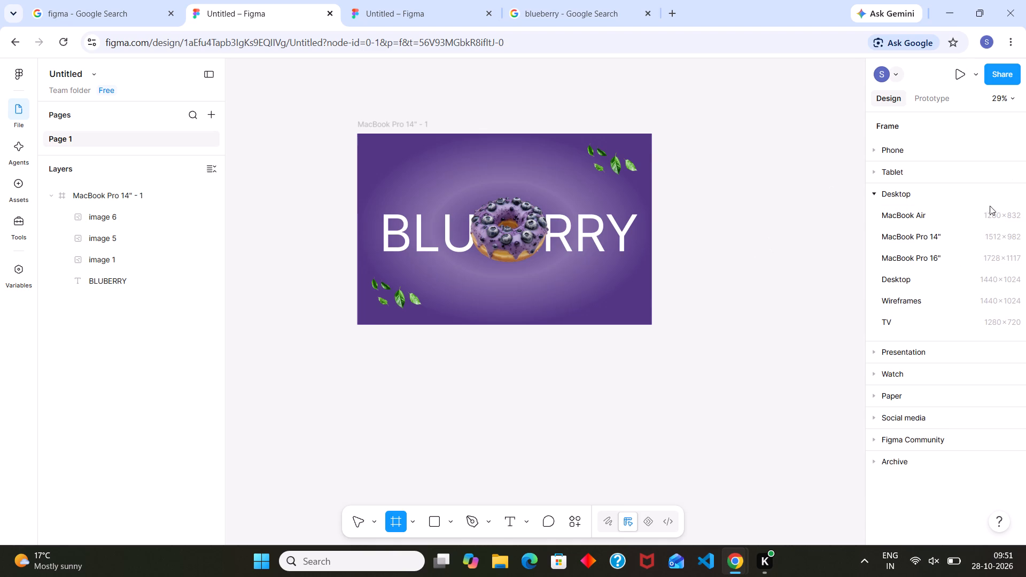
{"action": "left_click", "coordinate": [905, 238]}
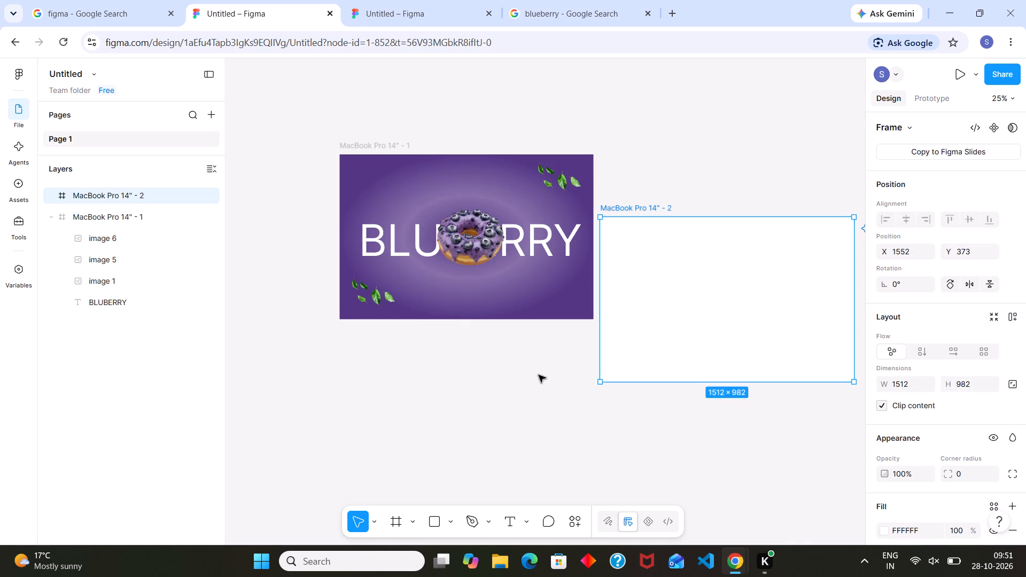
{"action": "scroll", "coordinate": [537, 379], "scroll_direction": "down", "scroll_amount": 1}
{"action": "left_click_drag", "start_coordinate": [699, 157], "coordinate": [504, 325]}
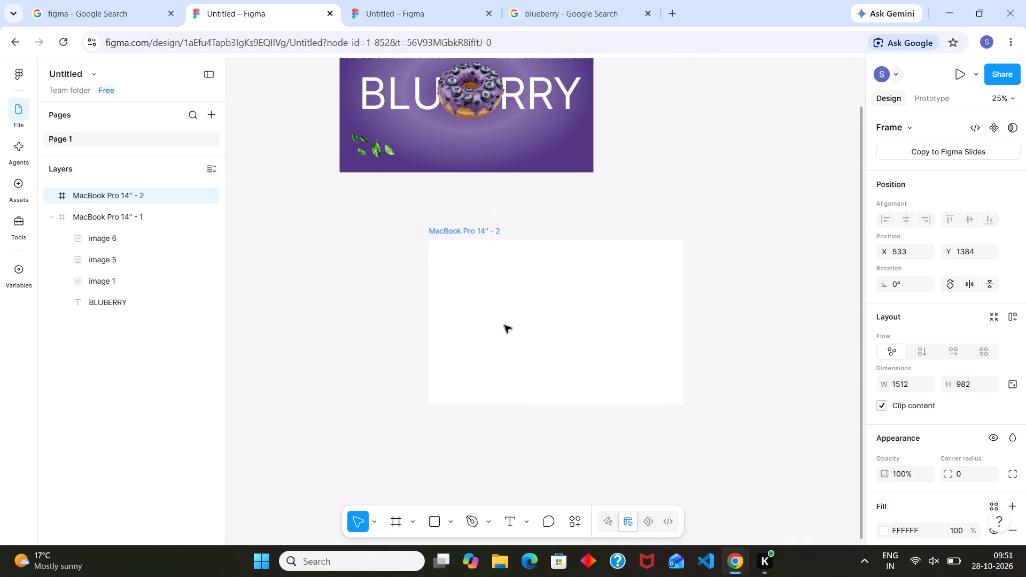
Move the second MacBook Pro 14" frame to about X 279, Y 1320, beneath the blueberry frame.
{"action": "left_click_drag", "start_coordinate": [504, 325], "coordinate": [485, 316]}
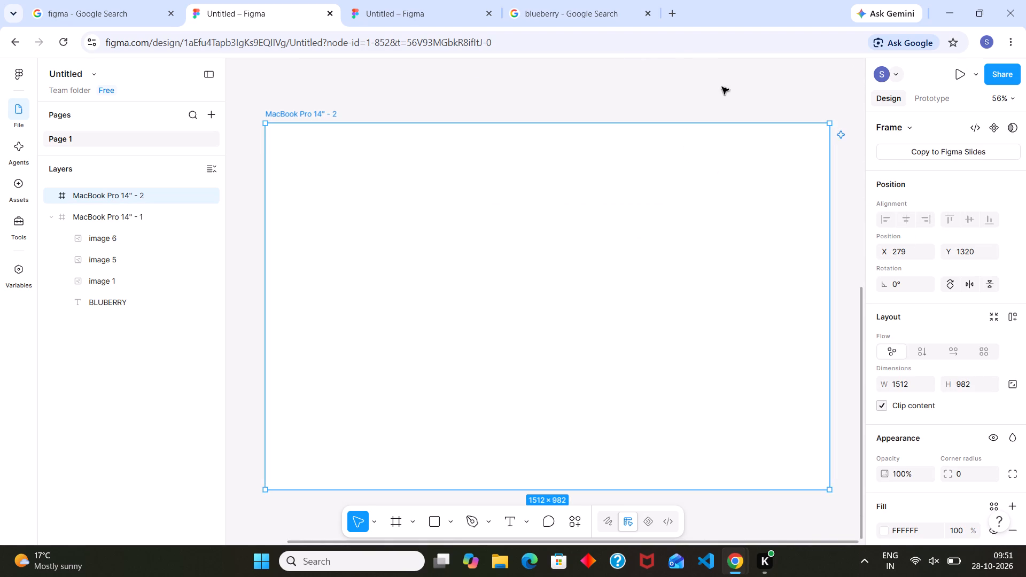
Fill the second MacBook Pro 14" frame with solid orange EF865D and check it against the reference file's ORANGE donut frame.
{"action": "left_click", "coordinate": [387, 0]}
{"action": "left_click", "coordinate": [318, 0]}
{"action": "scroll", "coordinate": [881, 416], "scroll_direction": "down", "scroll_amount": 2}
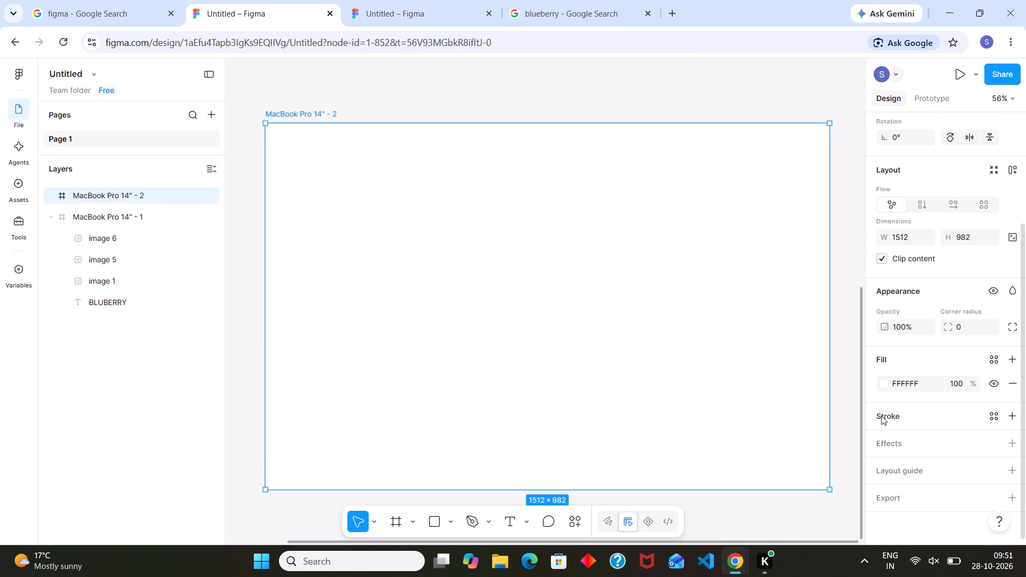
{"action": "left_click", "coordinate": [750, 397]}
{"action": "left_click", "coordinate": [885, 383]}
{"action": "left_click", "coordinate": [744, 425]}
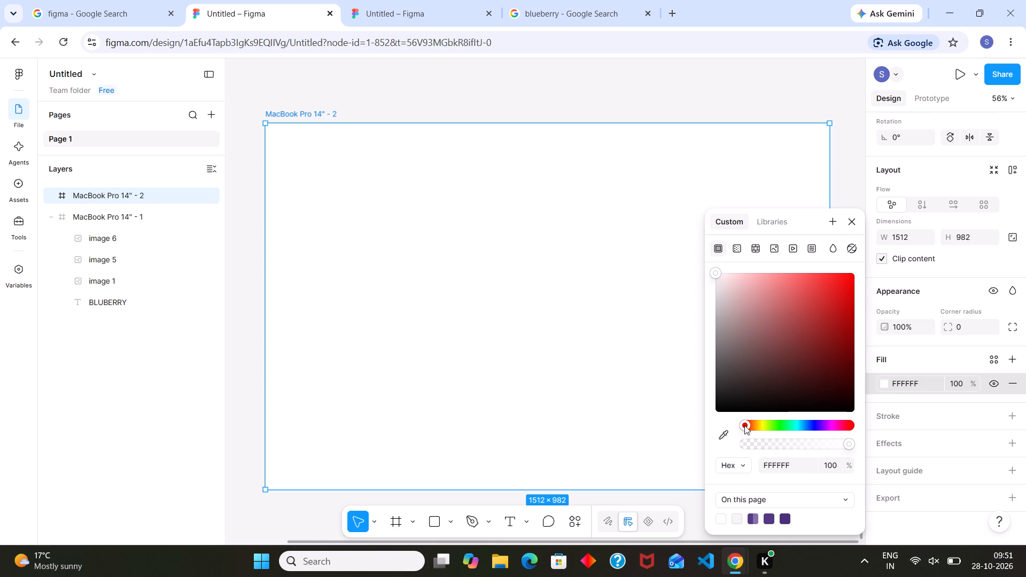
{"action": "left_click", "coordinate": [744, 425]}
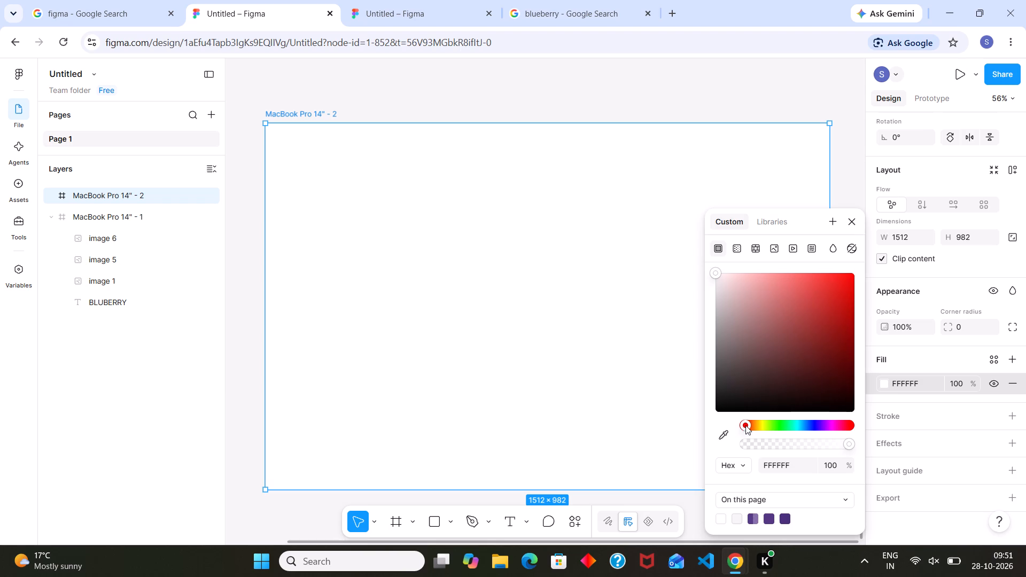
{"action": "left_click", "coordinate": [745, 425]}
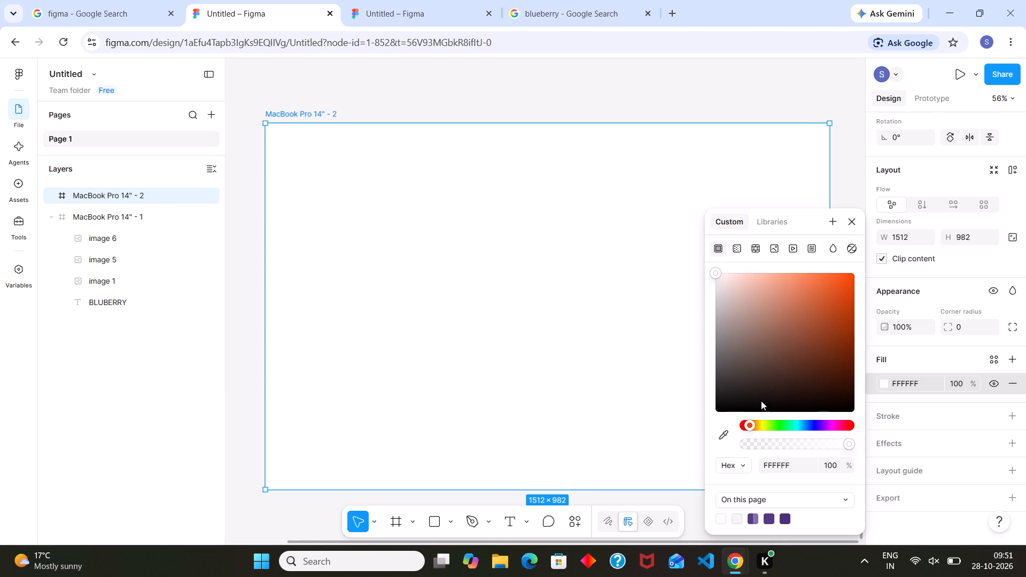
{"action": "left_click_drag", "start_coordinate": [818, 340], "coordinate": [818, 281]}
{"action": "left_click_drag", "start_coordinate": [818, 281], "coordinate": [831, 288]}
{"action": "left_click_drag", "start_coordinate": [831, 288], "coordinate": [800, 282]}
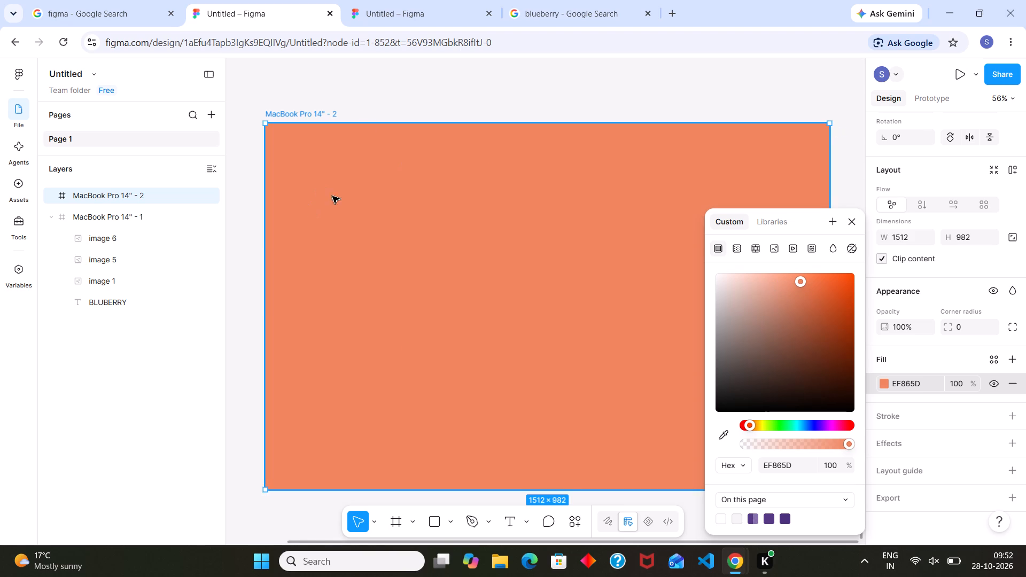
{"action": "left_click", "coordinate": [436, 0]}
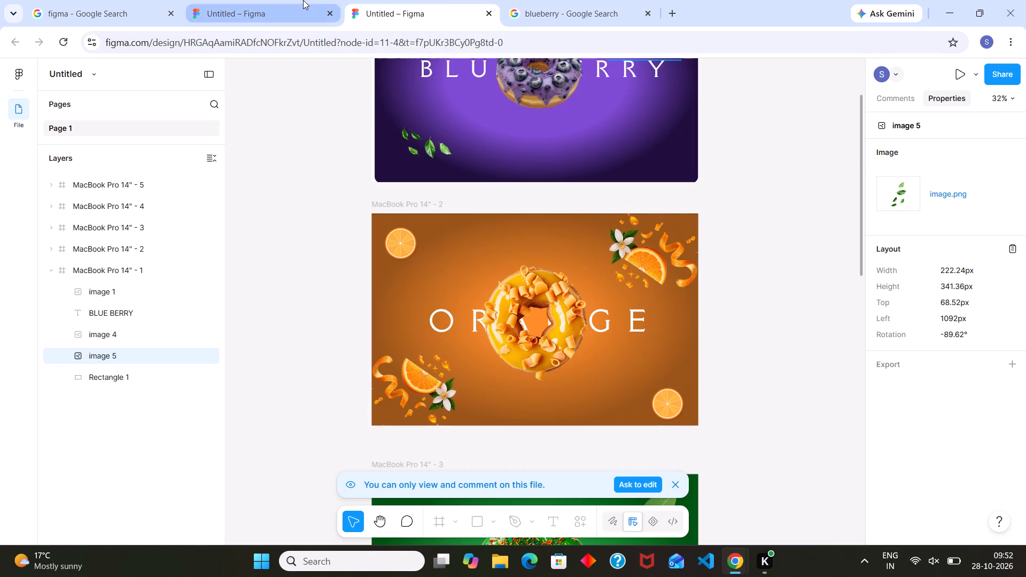
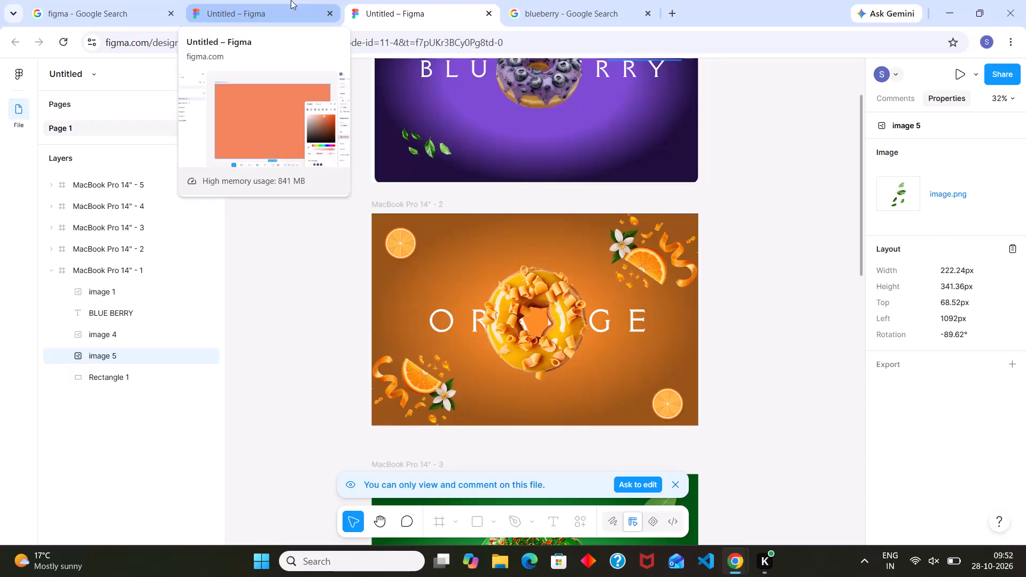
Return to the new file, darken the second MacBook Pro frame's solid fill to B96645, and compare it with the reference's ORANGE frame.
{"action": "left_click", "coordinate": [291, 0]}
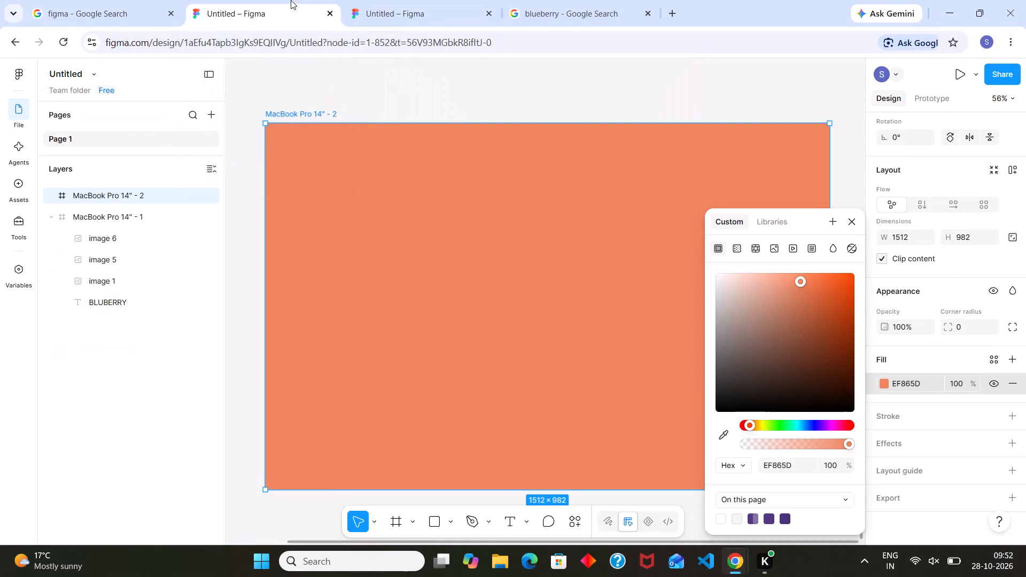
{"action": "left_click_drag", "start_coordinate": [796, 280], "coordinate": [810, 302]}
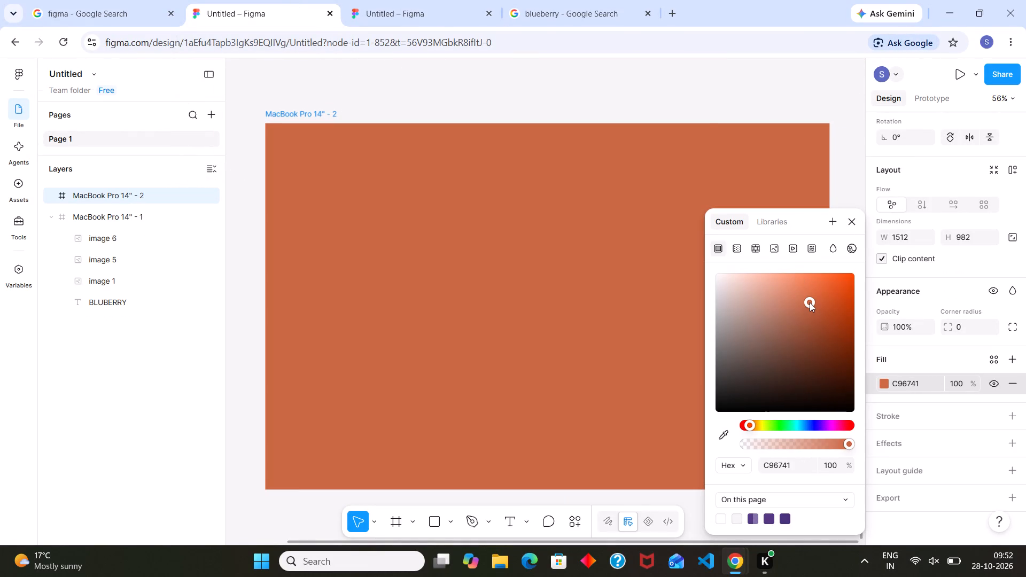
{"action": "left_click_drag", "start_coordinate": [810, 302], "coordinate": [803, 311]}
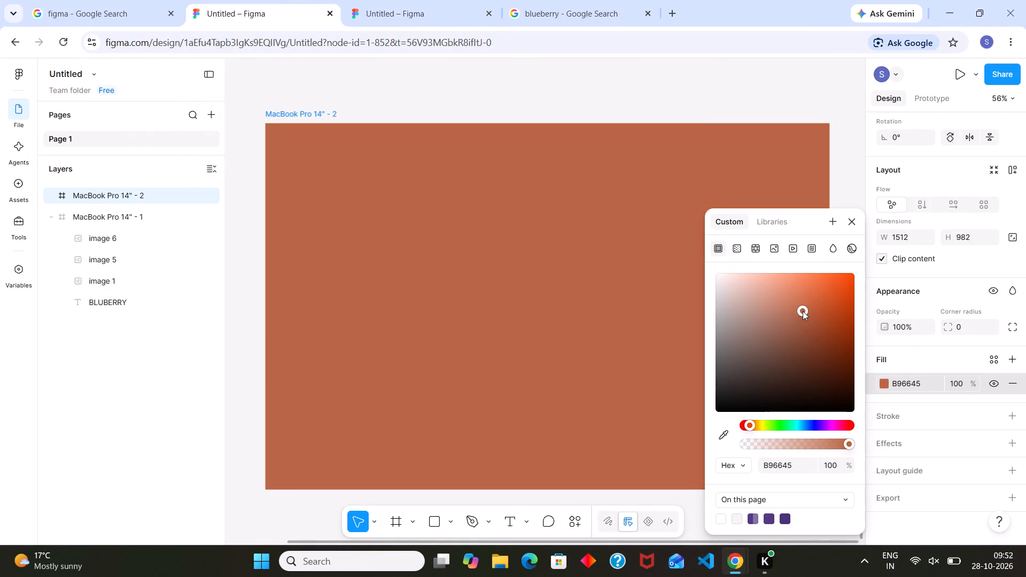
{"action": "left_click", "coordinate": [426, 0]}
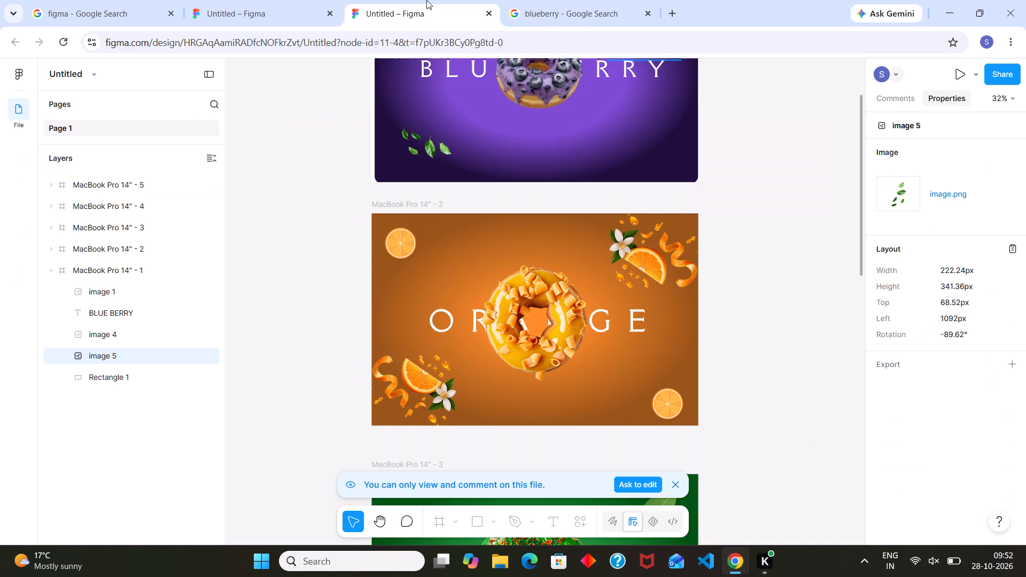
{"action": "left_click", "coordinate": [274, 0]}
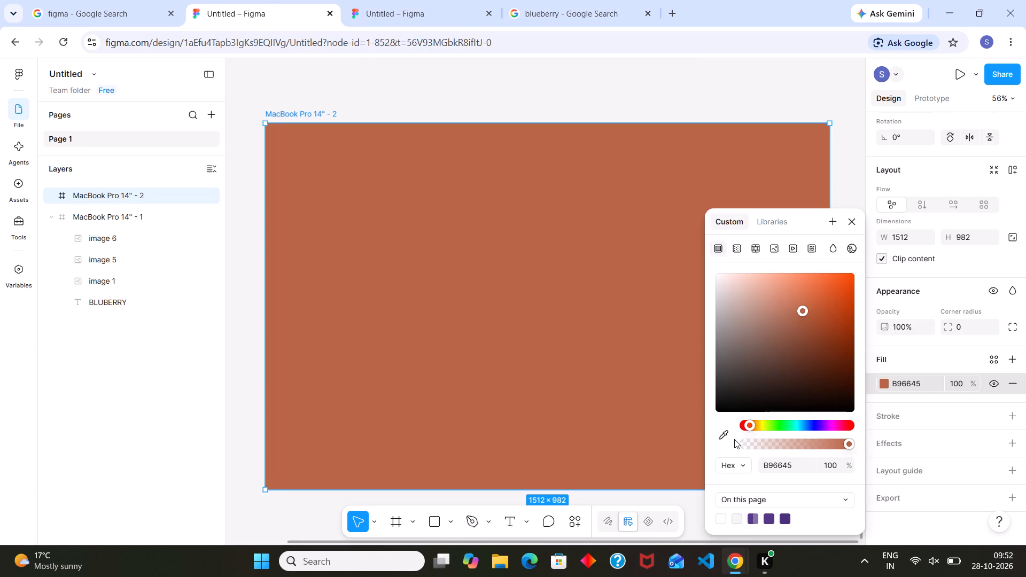
Shift the hue of the second frame's solid fill toward orange, reaching B97245, and check it against the reference file.
{"action": "left_click", "coordinate": [748, 419]}
{"action": "left_click_drag", "start_coordinate": [748, 419], "coordinate": [750, 419]}
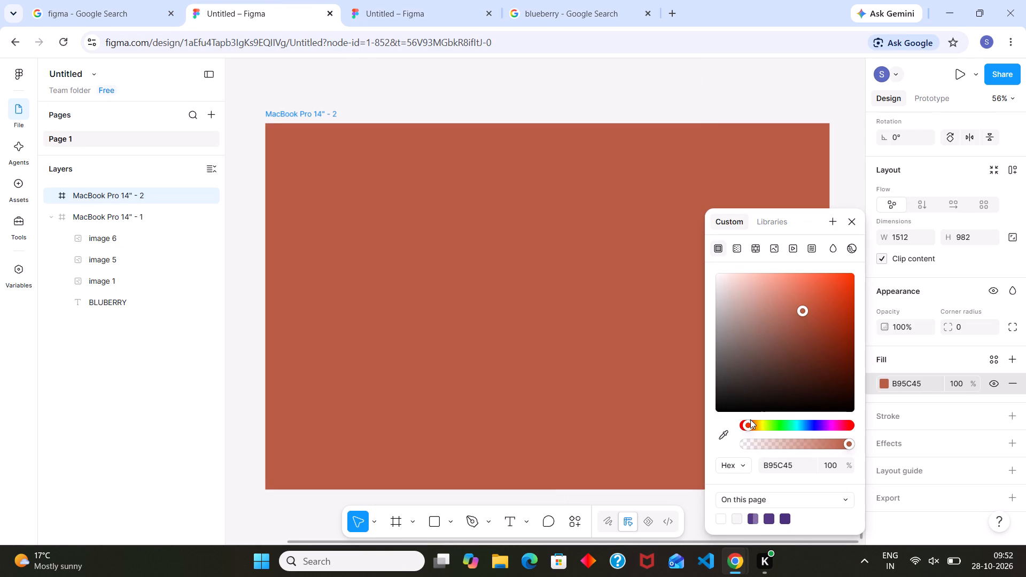
{"action": "left_click_drag", "start_coordinate": [750, 419], "coordinate": [744, 428]}
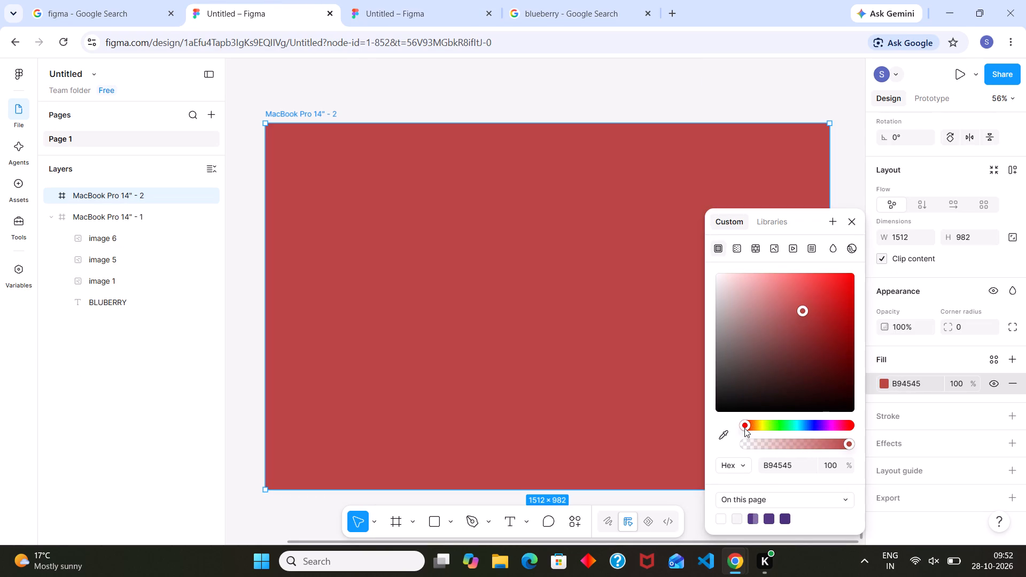
{"action": "left_click", "coordinate": [744, 428]}
{"action": "left_click_drag", "start_coordinate": [743, 427], "coordinate": [749, 423]}
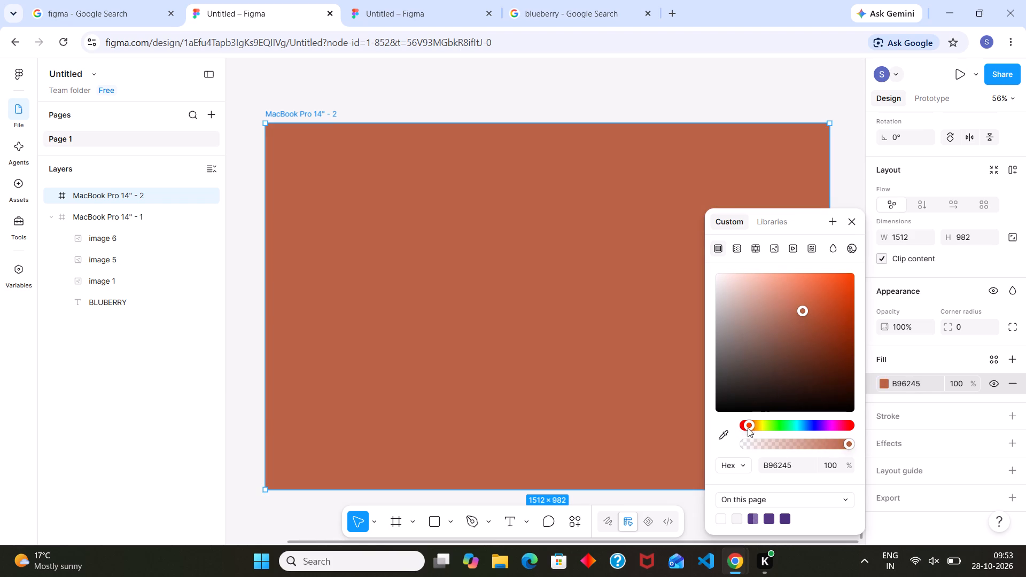
{"action": "left_click", "coordinate": [749, 425]}
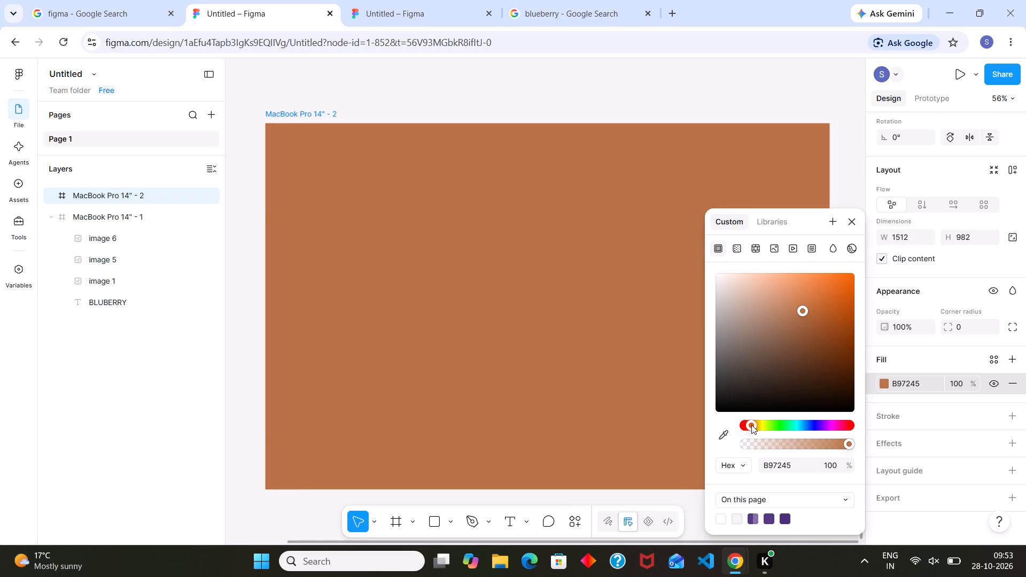
{"action": "left_click", "coordinate": [459, 0]}
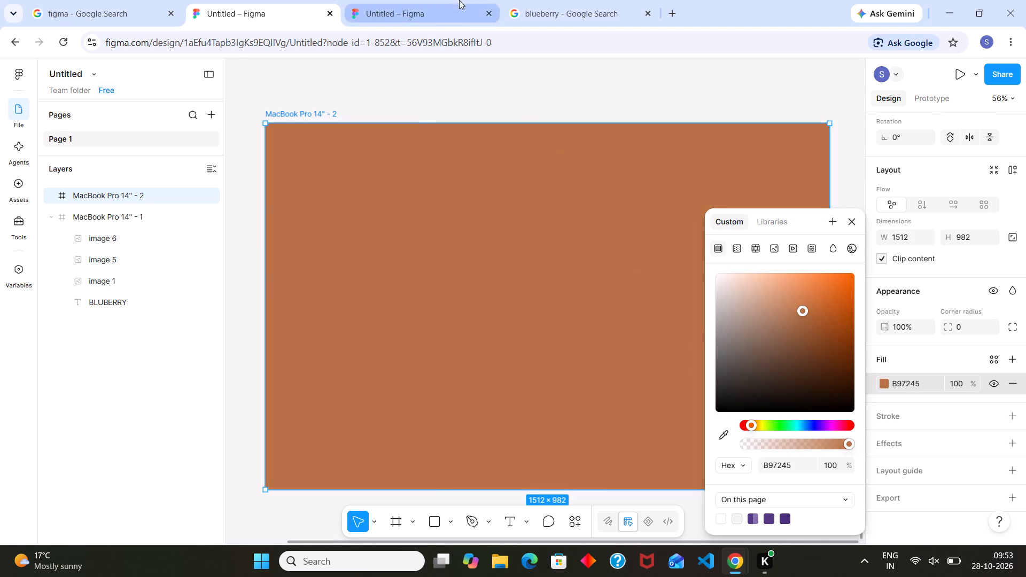
{"action": "left_click", "coordinate": [314, 0]}
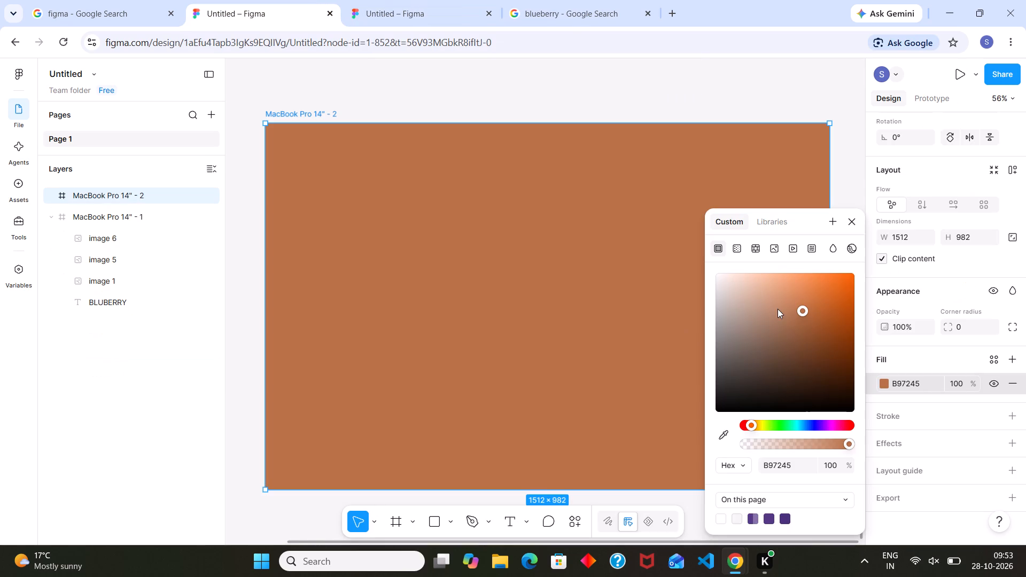
Adjust the shade of the second frame's solid fill to AB6C45 and compare it with the reference's ORANGE frame.
{"action": "left_click_drag", "start_coordinate": [804, 310], "coordinate": [815, 324]}
{"action": "left_click_drag", "start_coordinate": [815, 324], "coordinate": [807, 300]}
{"action": "left_click_drag", "start_coordinate": [807, 300], "coordinate": [795, 297]}
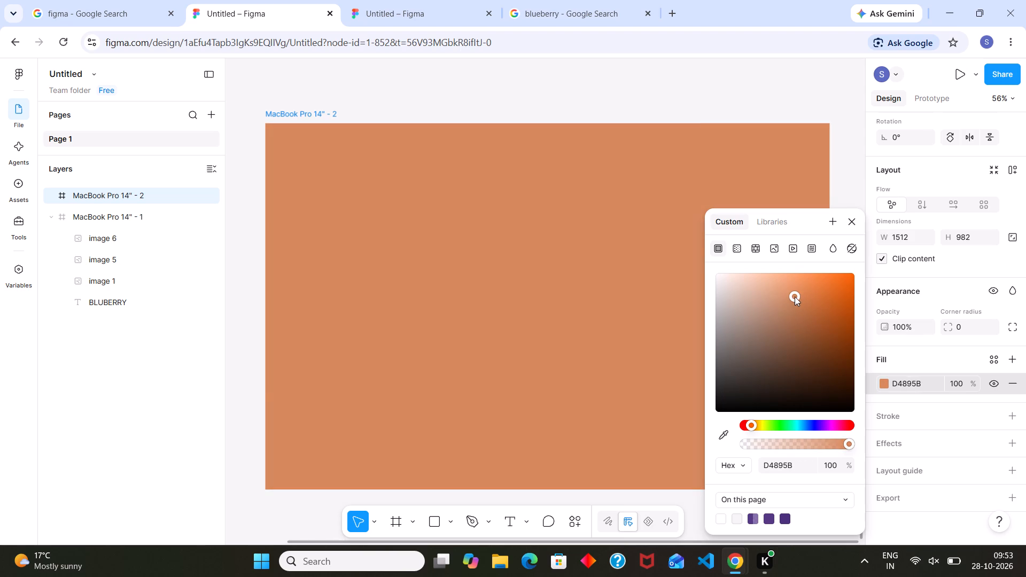
{"action": "left_click_drag", "start_coordinate": [795, 297], "coordinate": [796, 316]}
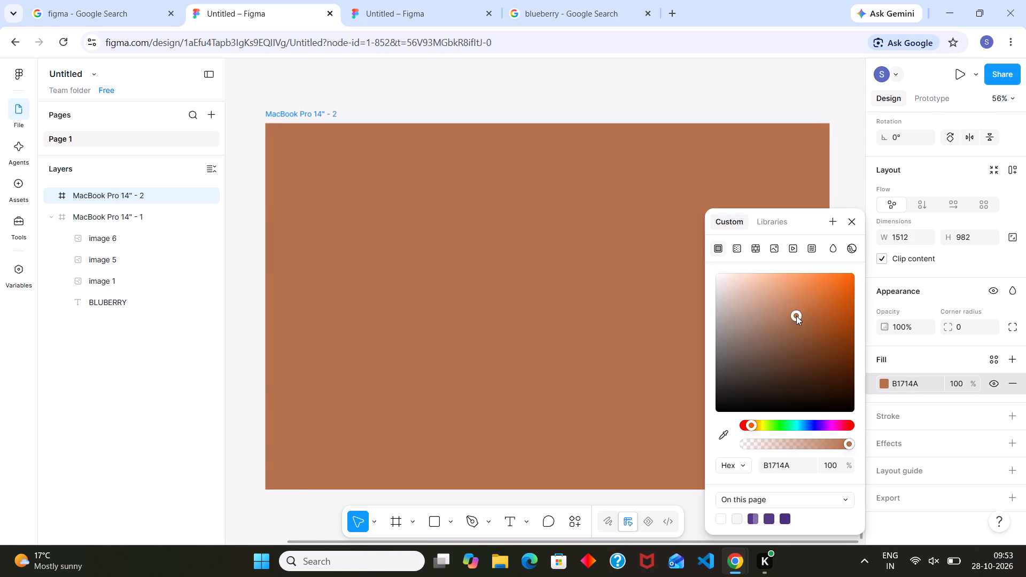
{"action": "left_click_drag", "start_coordinate": [796, 316], "coordinate": [782, 302]}
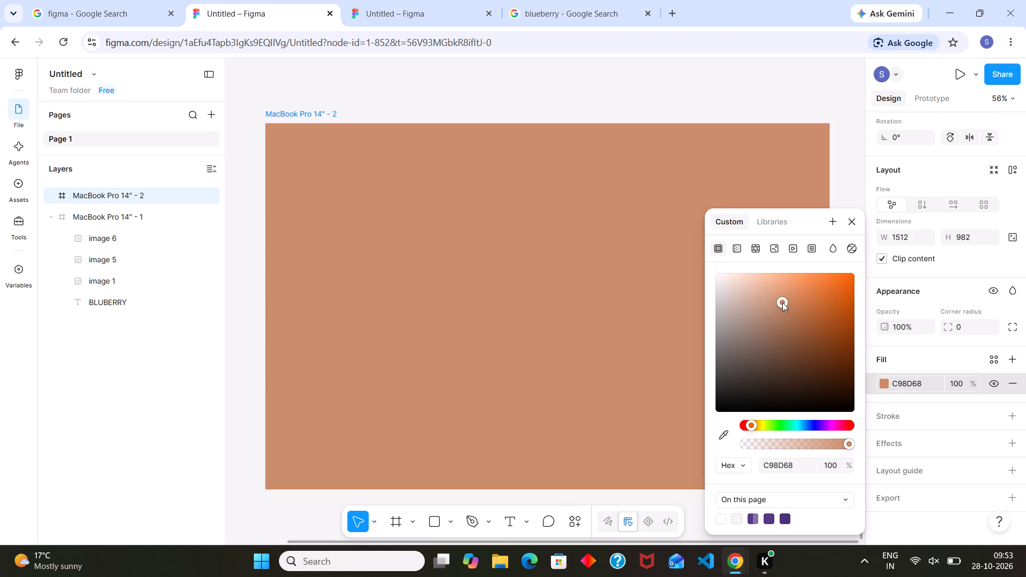
{"action": "left_click_drag", "start_coordinate": [782, 302], "coordinate": [798, 319]}
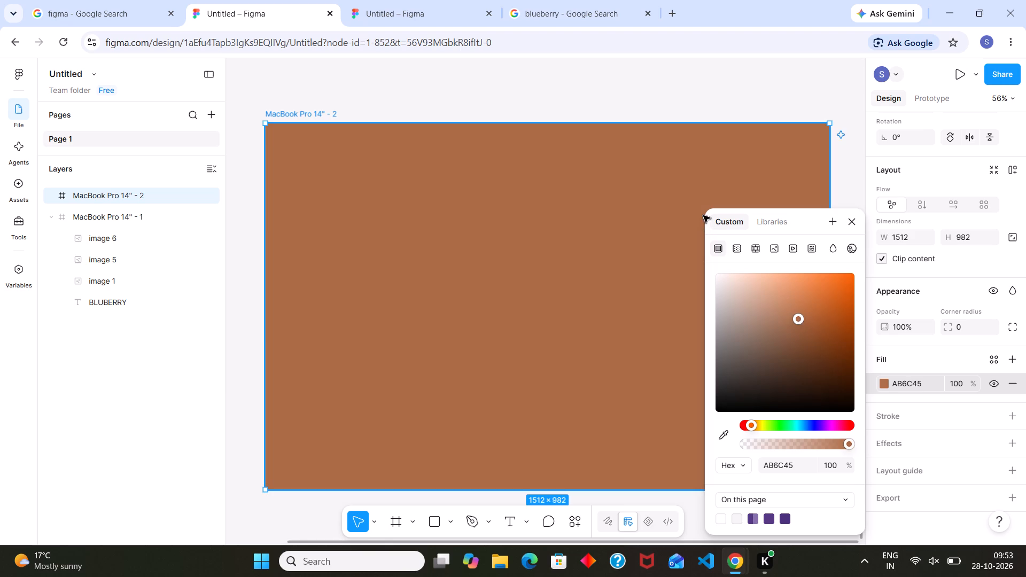
{"action": "left_click", "coordinate": [455, 0]}
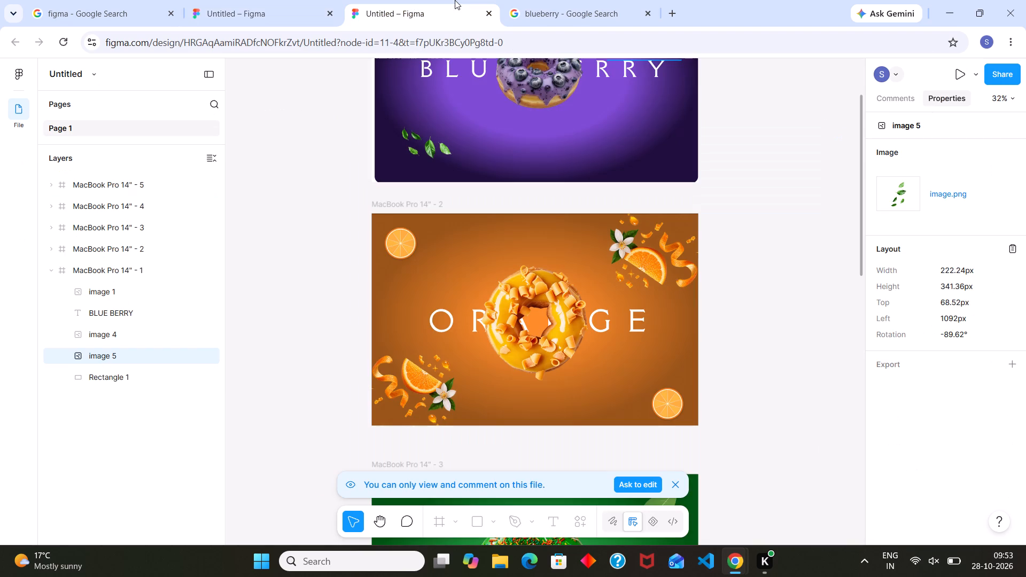
{"action": "left_click", "coordinate": [276, 0]}
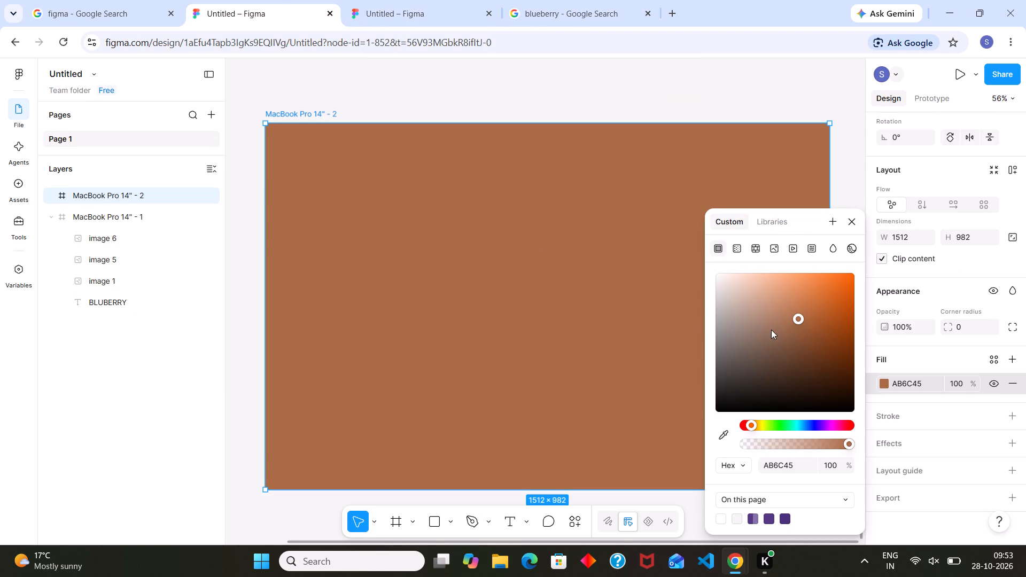
Change the second frame's solid AB6C45 fill to a radial gradient.
{"action": "left_click", "coordinate": [735, 248]}
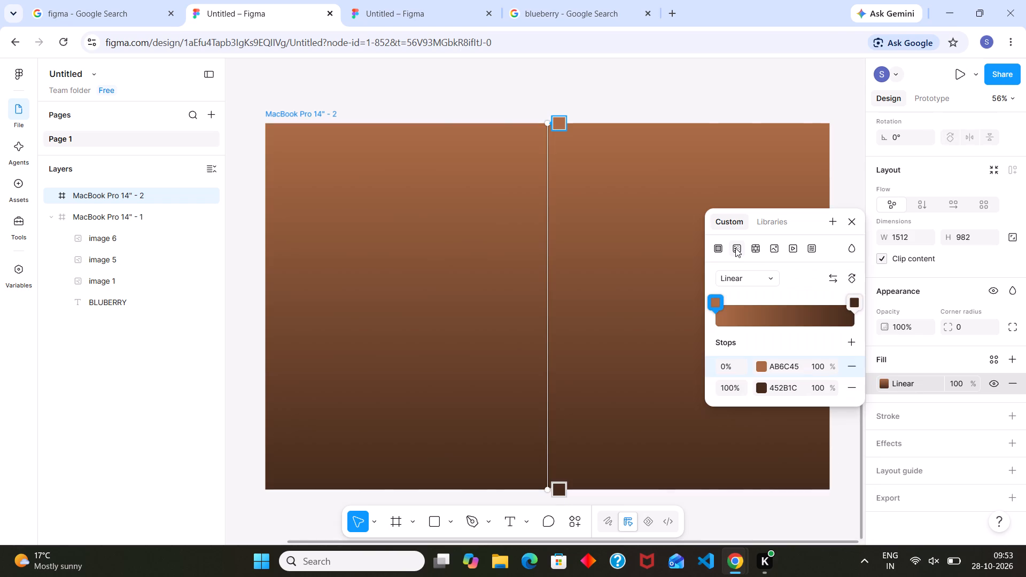
{"action": "left_click", "coordinate": [767, 284]}
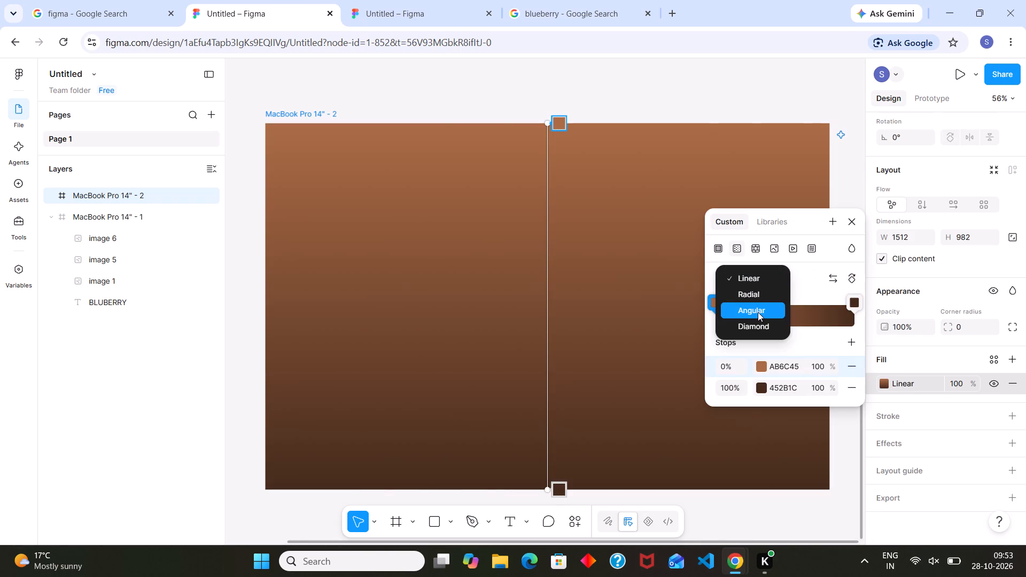
{"action": "left_click", "coordinate": [755, 287]}
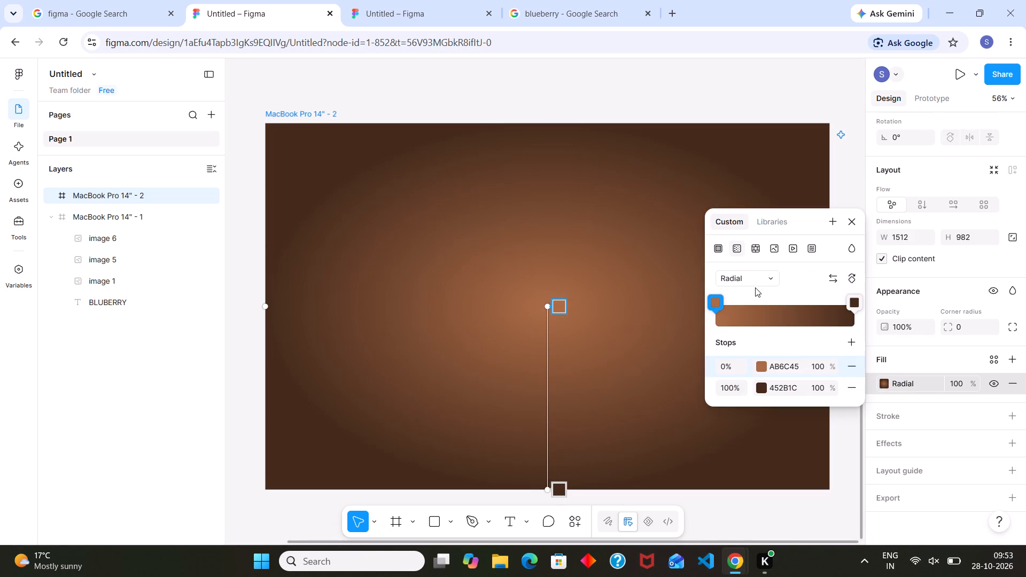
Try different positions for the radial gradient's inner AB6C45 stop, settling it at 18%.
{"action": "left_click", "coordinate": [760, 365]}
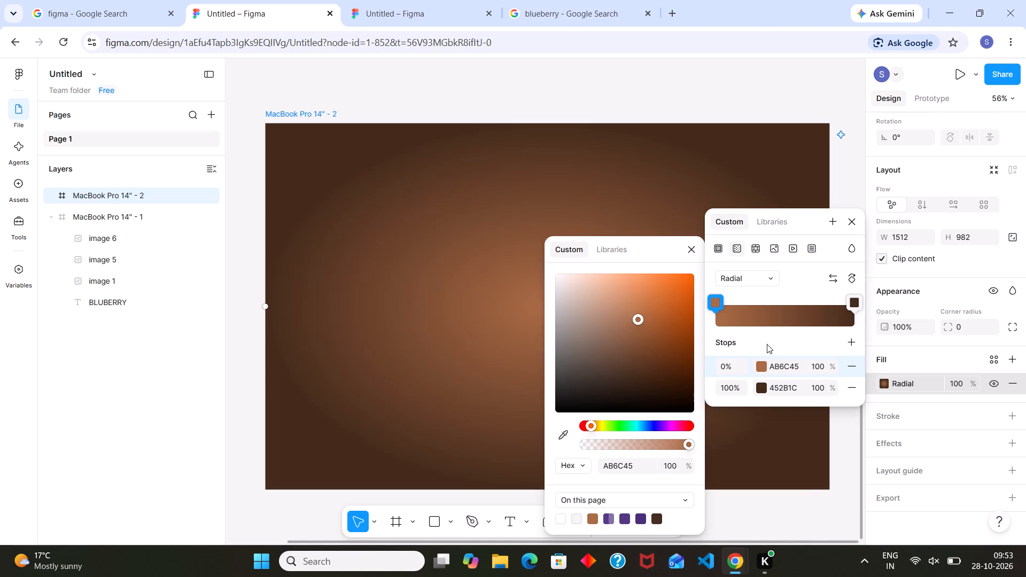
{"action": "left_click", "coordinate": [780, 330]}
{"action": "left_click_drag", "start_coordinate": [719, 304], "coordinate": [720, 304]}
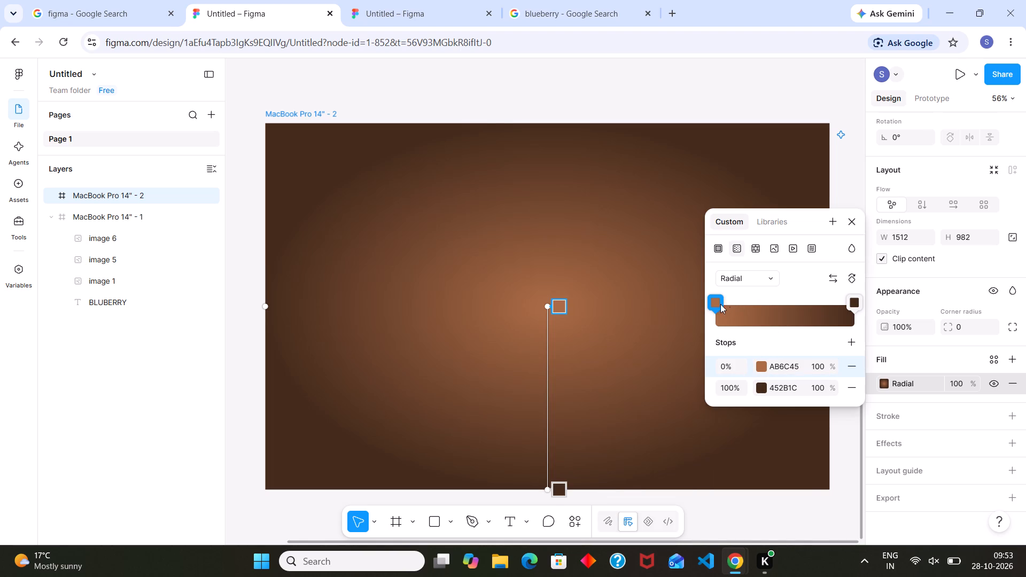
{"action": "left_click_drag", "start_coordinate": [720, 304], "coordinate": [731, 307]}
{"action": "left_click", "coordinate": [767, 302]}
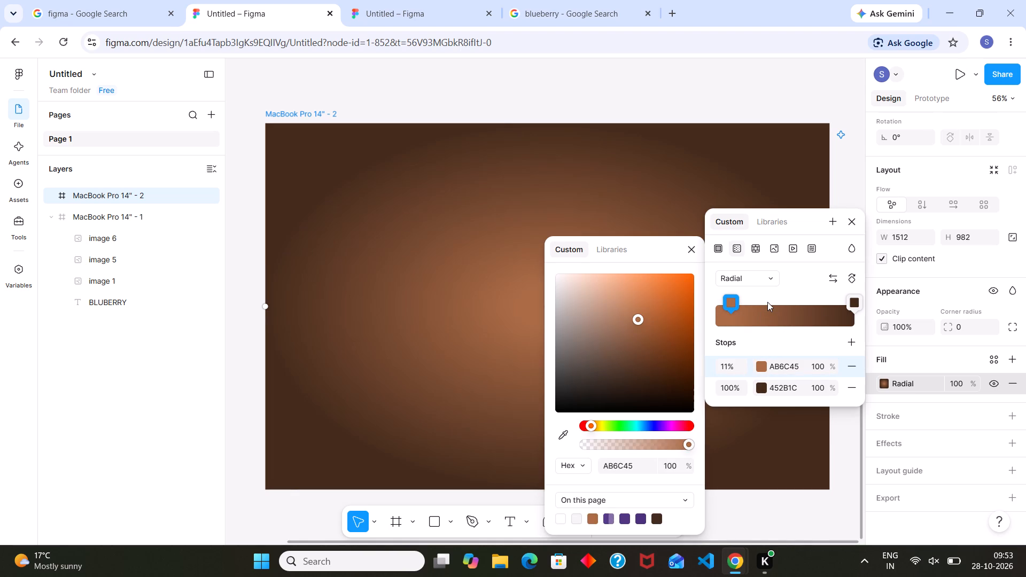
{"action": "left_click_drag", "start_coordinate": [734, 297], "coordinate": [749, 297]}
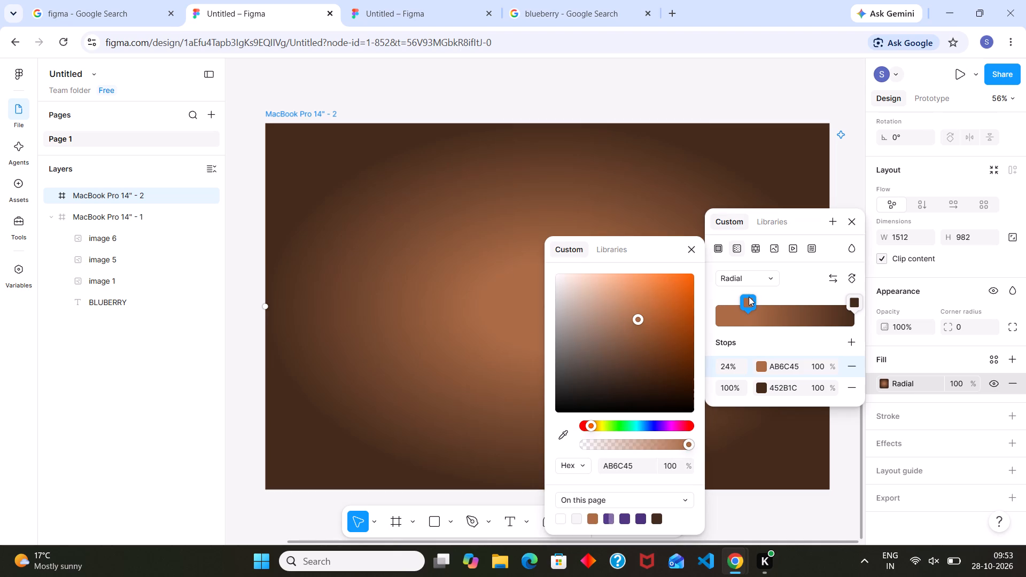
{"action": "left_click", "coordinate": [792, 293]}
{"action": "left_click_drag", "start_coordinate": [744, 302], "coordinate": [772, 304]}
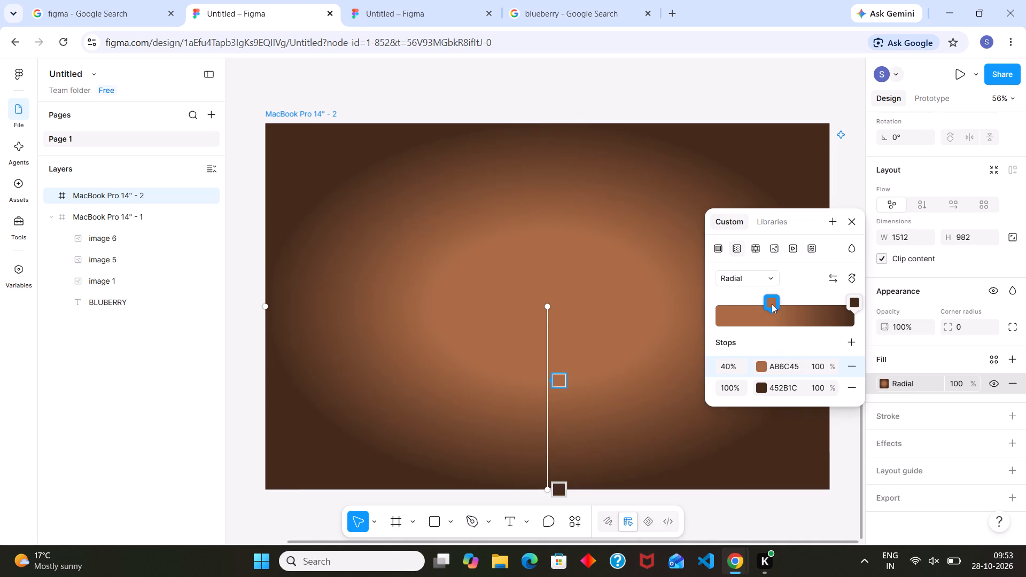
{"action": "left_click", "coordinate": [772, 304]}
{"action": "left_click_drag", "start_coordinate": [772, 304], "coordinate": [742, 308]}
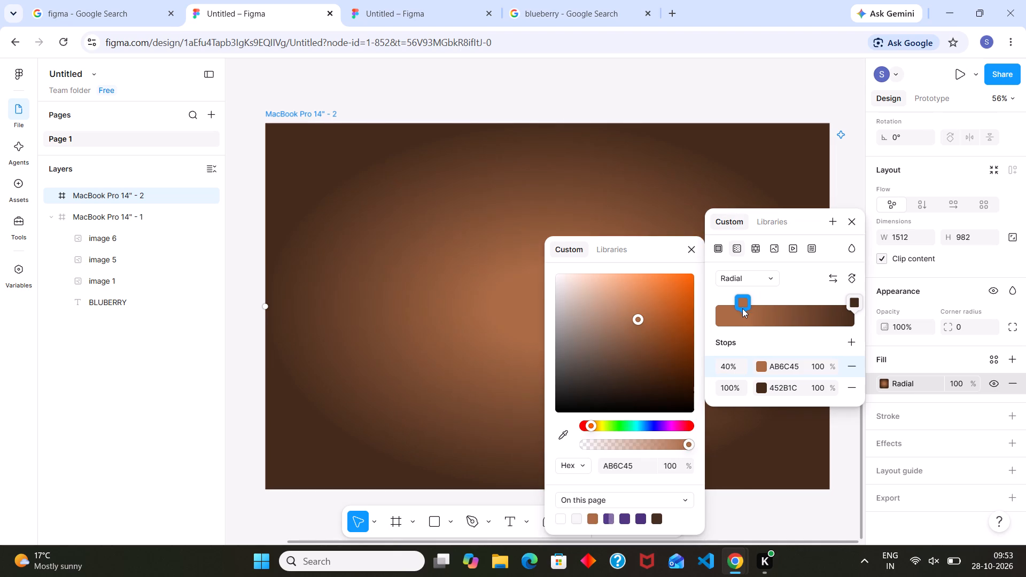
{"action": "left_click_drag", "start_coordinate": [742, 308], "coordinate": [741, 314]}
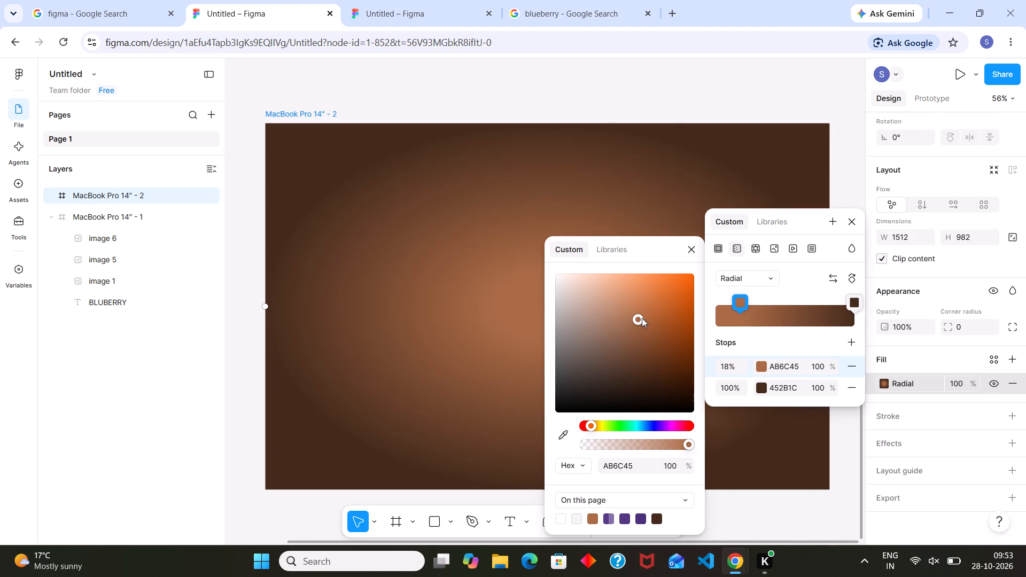
Recolour the radial gradient's inner stop to the vivid orange EC630D.
{"action": "left_click_drag", "start_coordinate": [642, 318], "coordinate": [650, 306]}
{"action": "left_click_drag", "start_coordinate": [650, 306], "coordinate": [668, 294]}
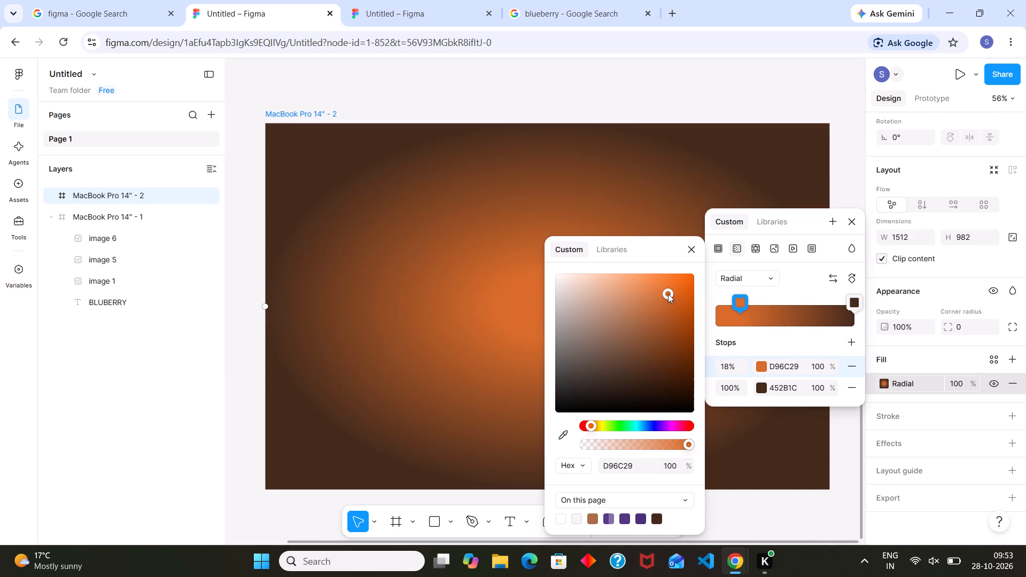
{"action": "left_click_drag", "start_coordinate": [668, 294], "coordinate": [686, 284]}
{"action": "left_click", "coordinate": [686, 284]}
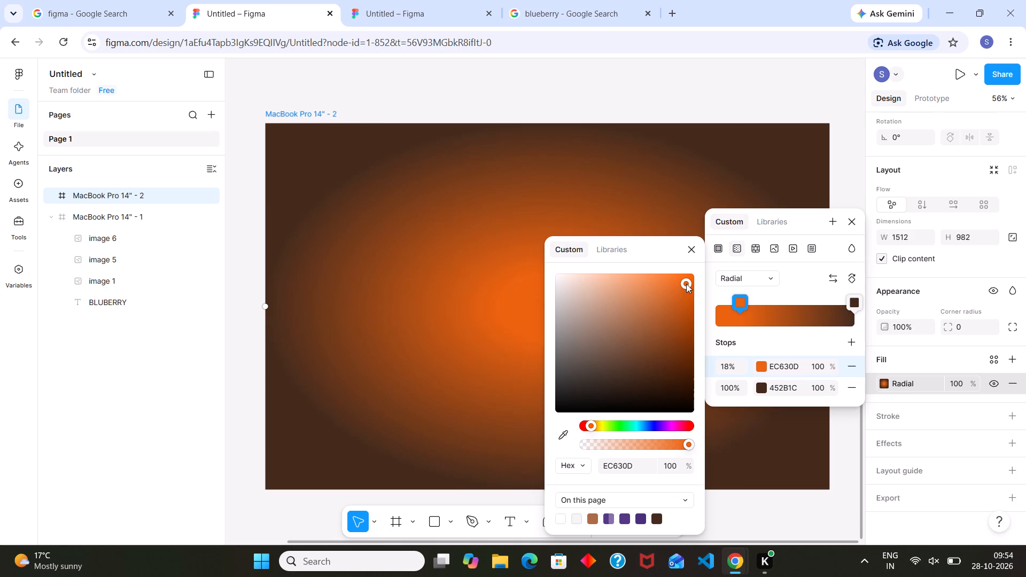
Move the radial gradient's inner orange stop outward to 47% to widen the bright centre.
{"action": "left_click", "coordinate": [741, 305]}
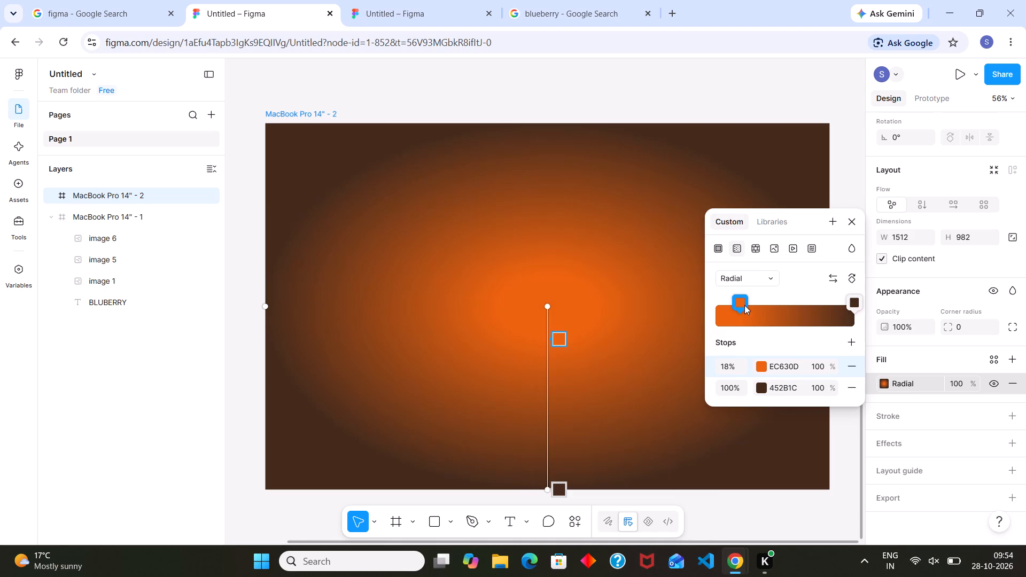
{"action": "left_click_drag", "start_coordinate": [744, 305], "coordinate": [765, 307]}
{"action": "left_click", "coordinate": [765, 307]}
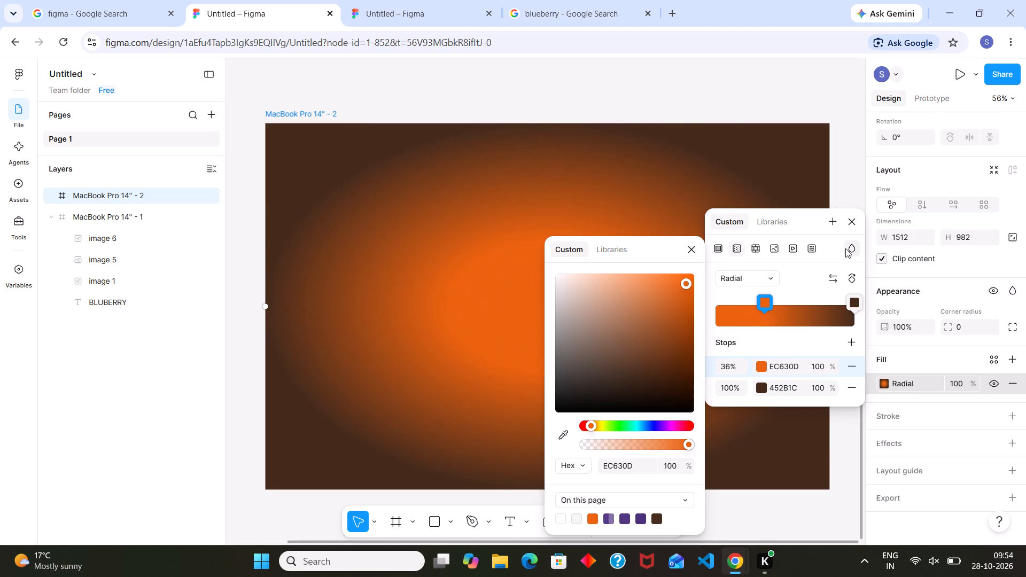
{"action": "left_click", "coordinate": [808, 285]}
{"action": "left_click", "coordinate": [763, 306]}
{"action": "left_click_drag", "start_coordinate": [763, 306], "coordinate": [780, 305]}
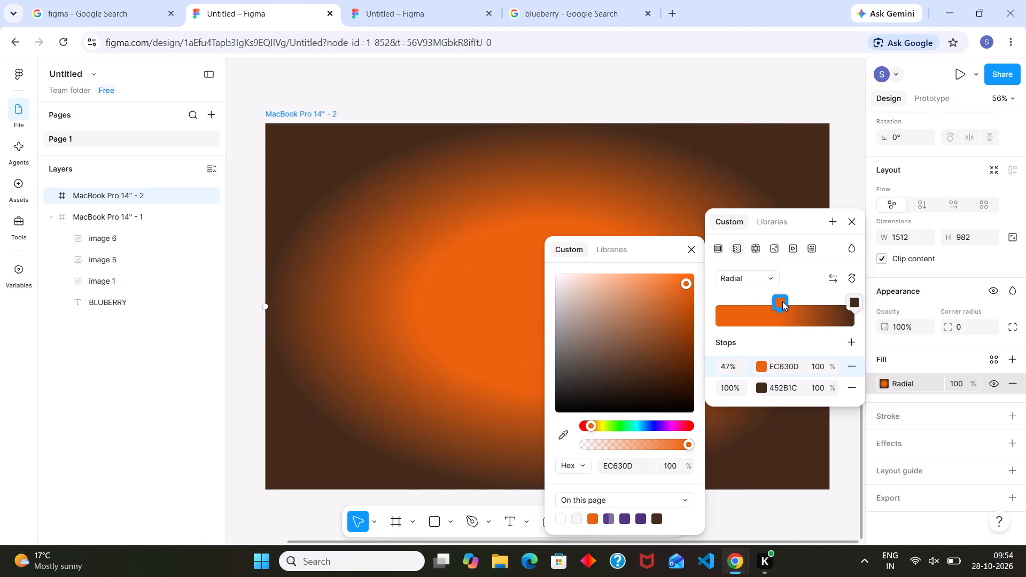
{"action": "left_click", "coordinate": [803, 297]}
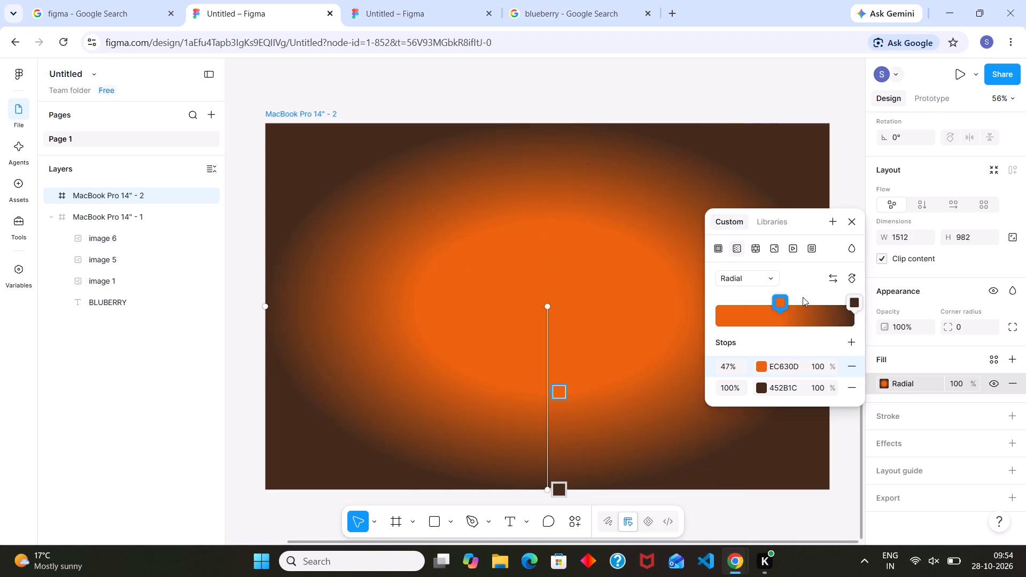
Copy the white ORANGE title from the reference file's orange frame and paste it into the new file's second frame.
{"action": "left_click", "coordinate": [426, 0]}
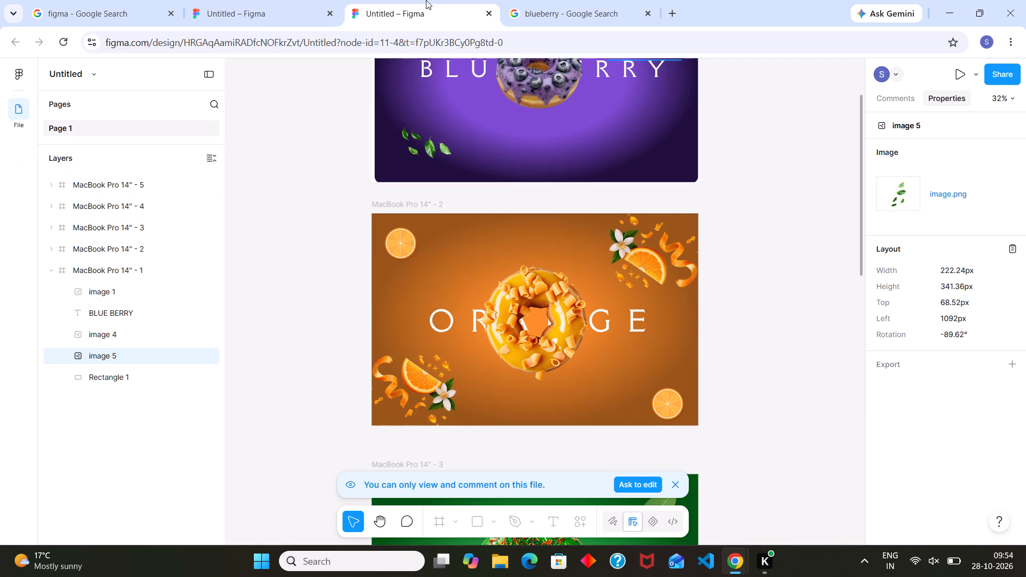
{"action": "left_click", "coordinate": [258, 0]}
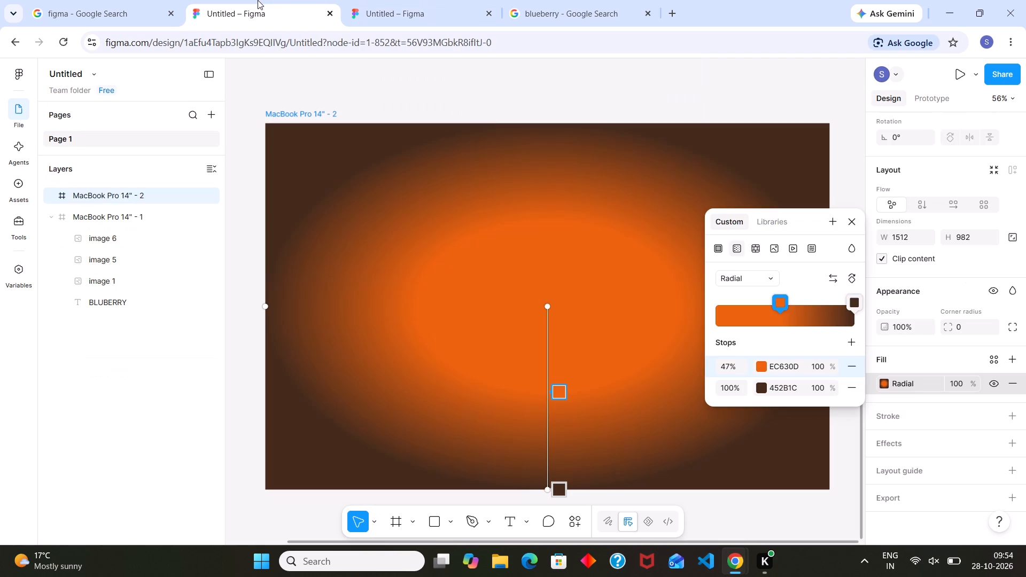
{"action": "left_click", "coordinate": [450, 4]}
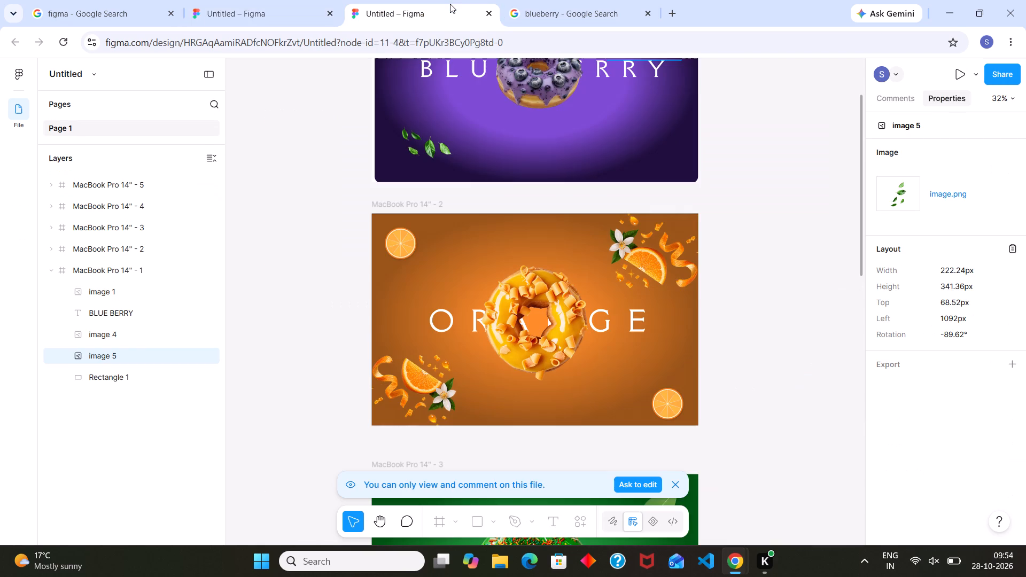
{"action": "left_click", "coordinate": [449, 321]}
{"action": "right_click", "coordinate": [449, 321]}
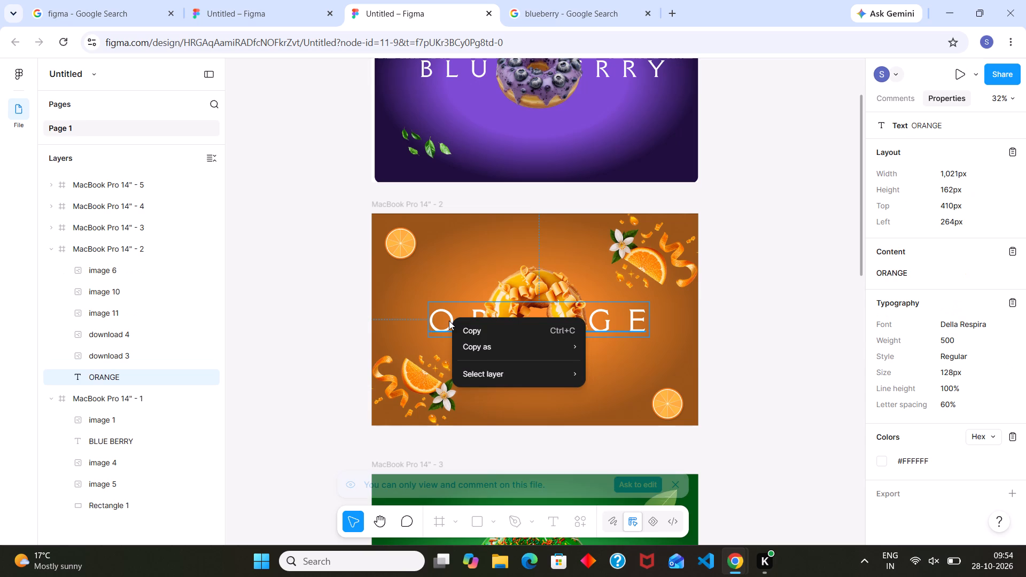
{"action": "left_click", "coordinate": [495, 330]}
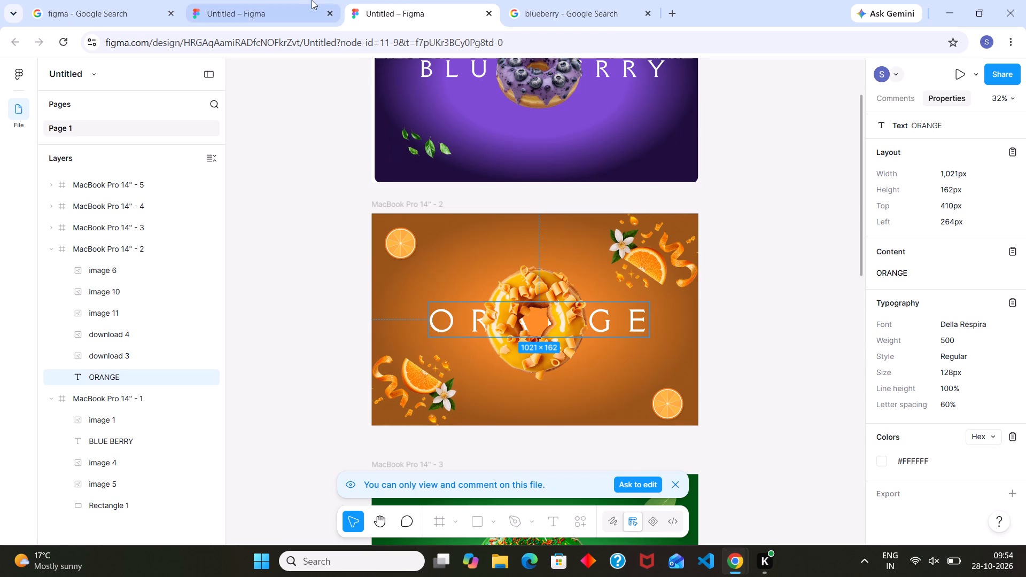
{"action": "left_click", "coordinate": [305, 0]}
{"action": "left_click", "coordinate": [448, 274]}
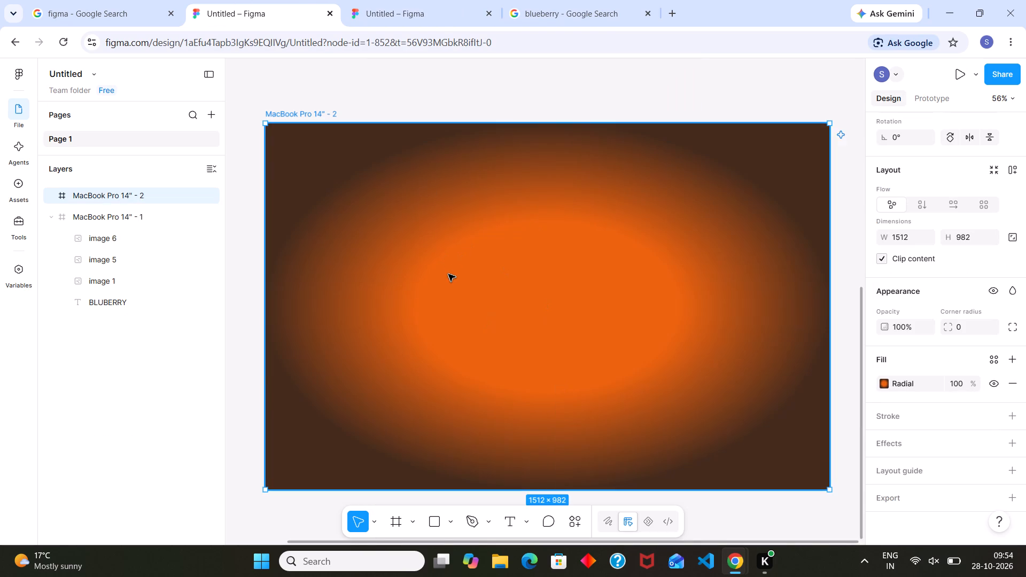
{"action": "key", "text": "ctrl+v"}
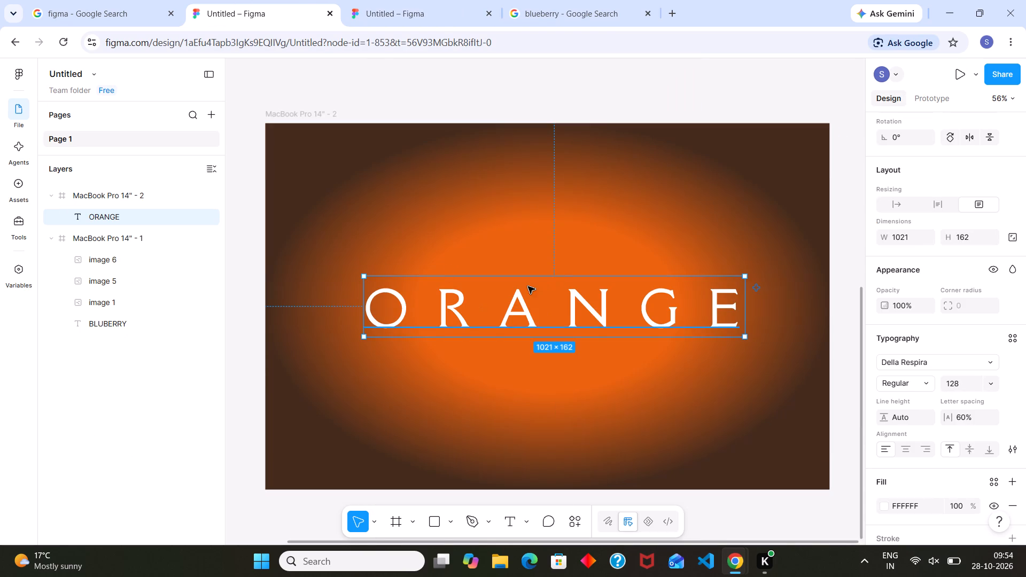
{"action": "left_click", "coordinate": [526, 286]}
{"action": "left_click_drag", "start_coordinate": [526, 286], "coordinate": [535, 265]}
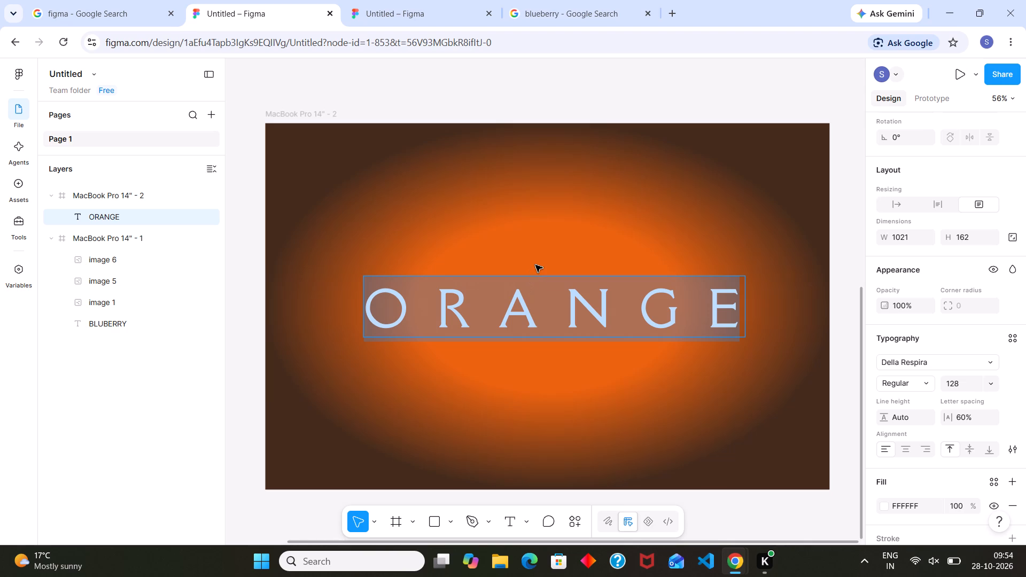
{"action": "left_click", "coordinate": [535, 265]}
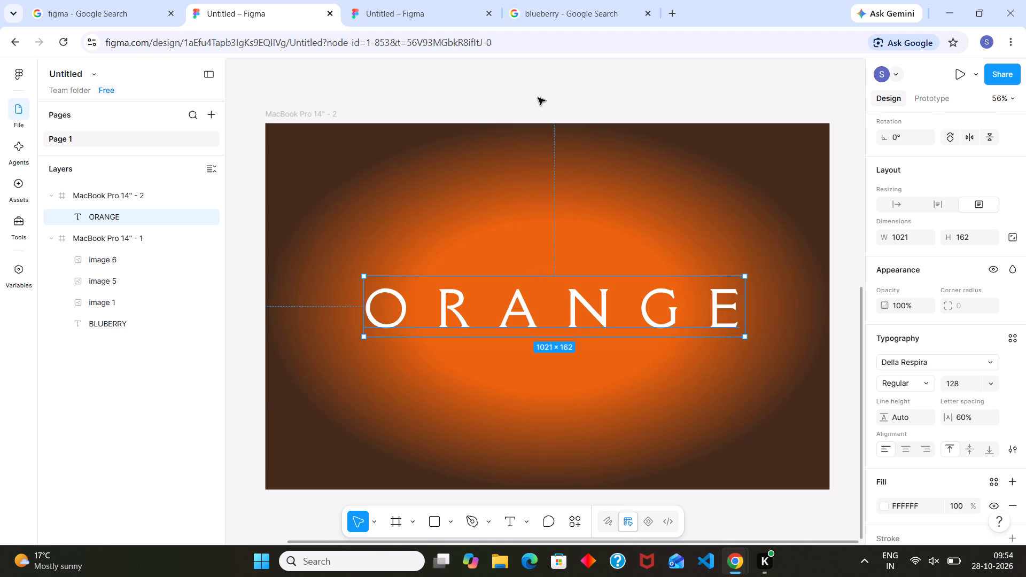
{"action": "left_click", "coordinate": [538, 98]}
Copy the orange donut image from the reference frame and paste it over the ORANGE title, at about X 501, Y 195.
{"action": "left_click", "coordinate": [429, 2]}
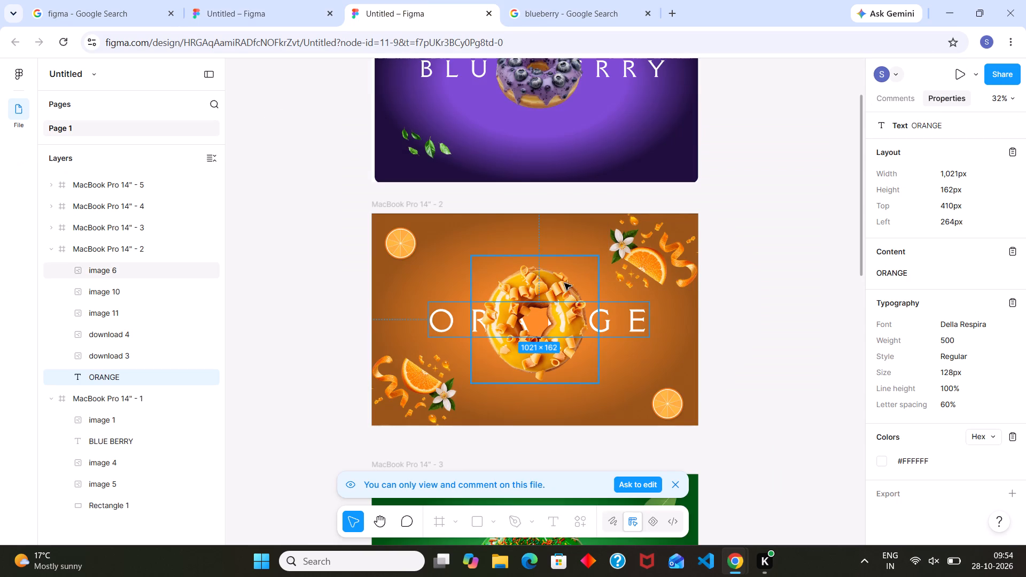
{"action": "left_click", "coordinate": [551, 292]}
{"action": "right_click", "coordinate": [551, 292]}
{"action": "left_click", "coordinate": [573, 305]}
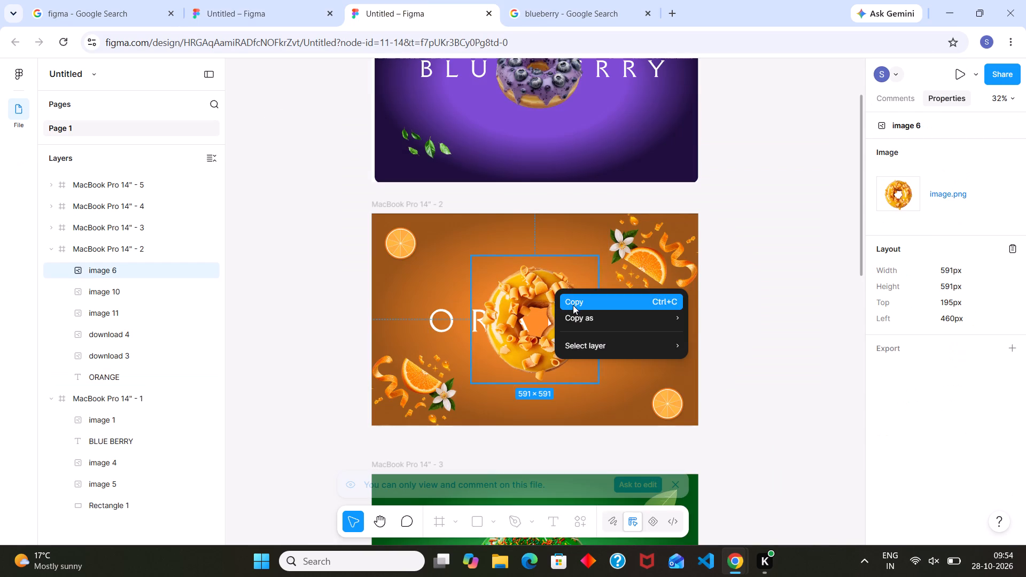
{"action": "left_click", "coordinate": [296, 0]}
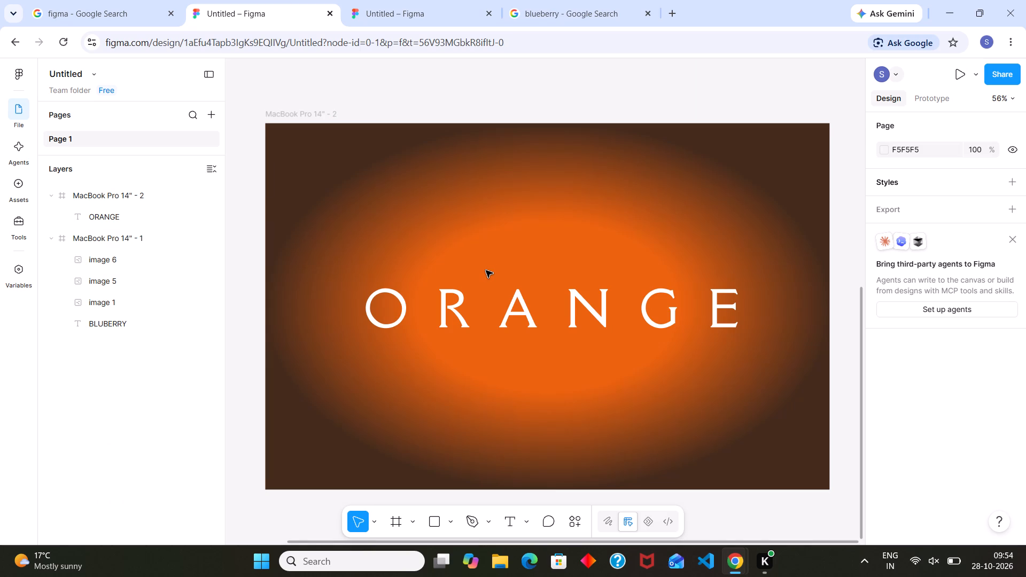
{"action": "key", "text": "ctrl+v"}
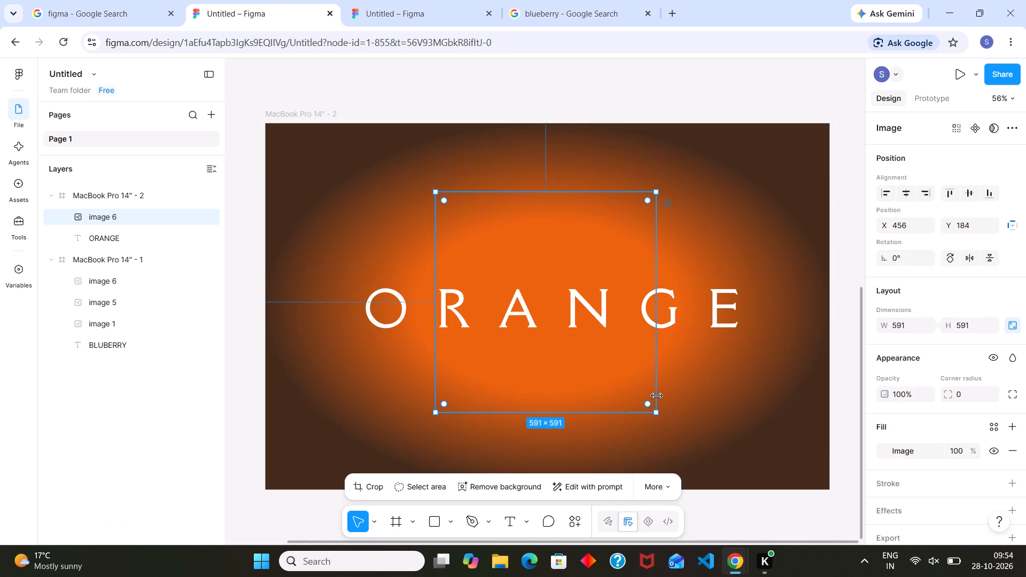
{"action": "left_click_drag", "start_coordinate": [552, 306], "coordinate": [580, 316]}
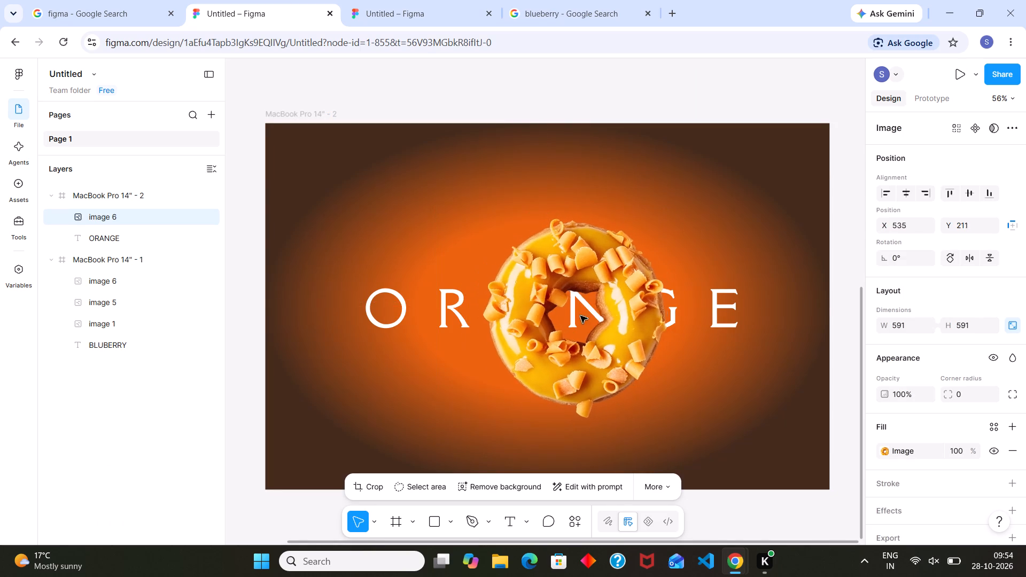
{"action": "left_click_drag", "start_coordinate": [580, 316], "coordinate": [569, 308]}
Scale the donut image down to about 546 × 546 and shift it over the title's middle letters, at about X 463, Y 199.
{"action": "left_click", "coordinate": [406, 1]}
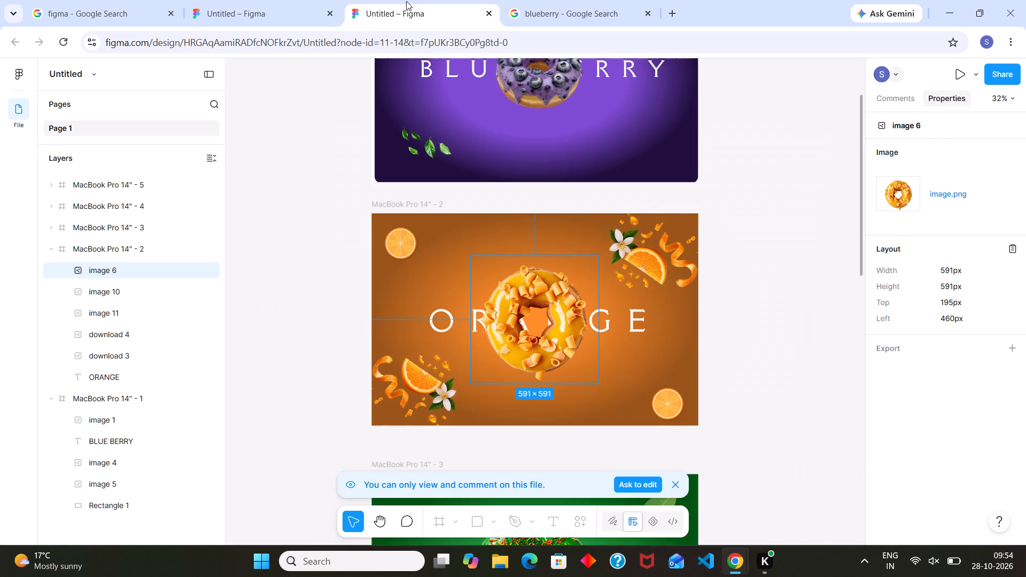
{"action": "left_click", "coordinate": [308, 0]}
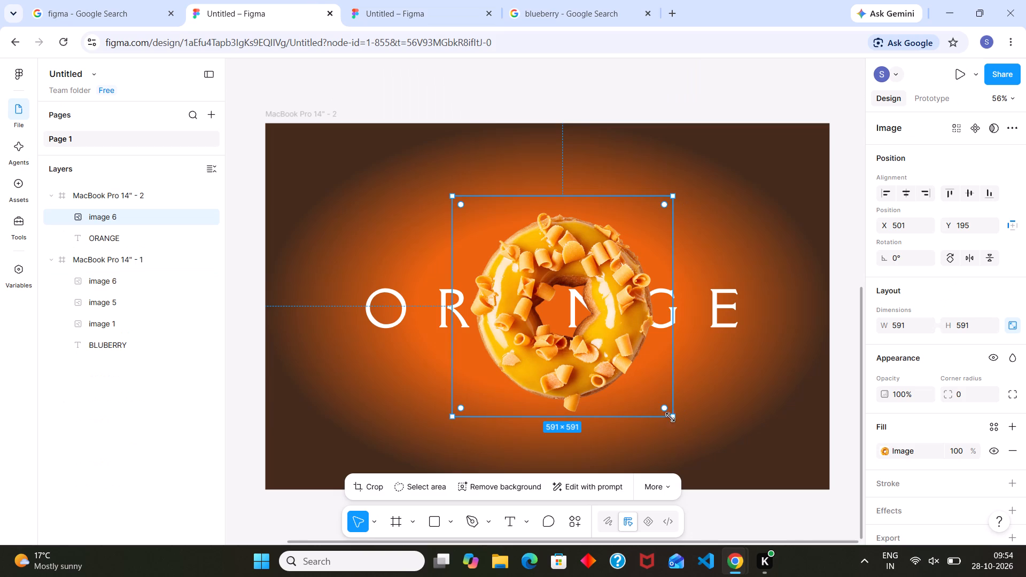
{"action": "left_click_drag", "start_coordinate": [674, 418], "coordinate": [652, 400]}
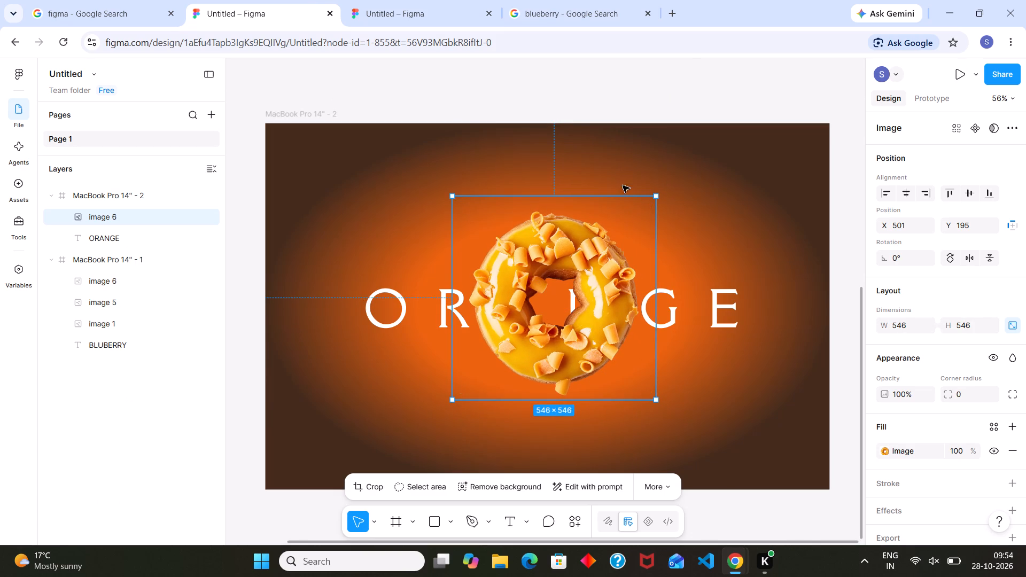
{"action": "left_click_drag", "start_coordinate": [630, 248], "coordinate": [620, 250]}
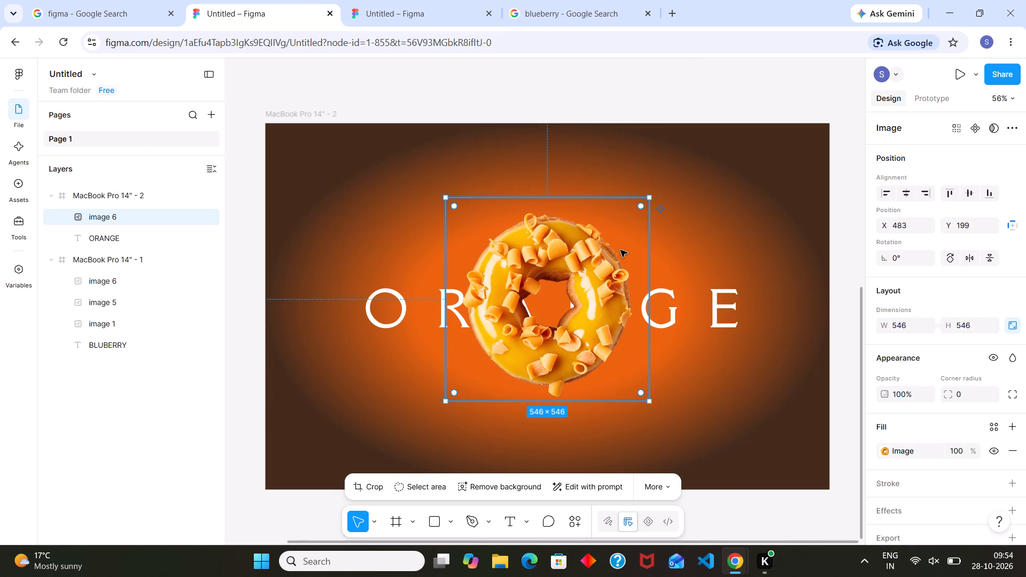
{"action": "left_click", "coordinate": [698, 225]}
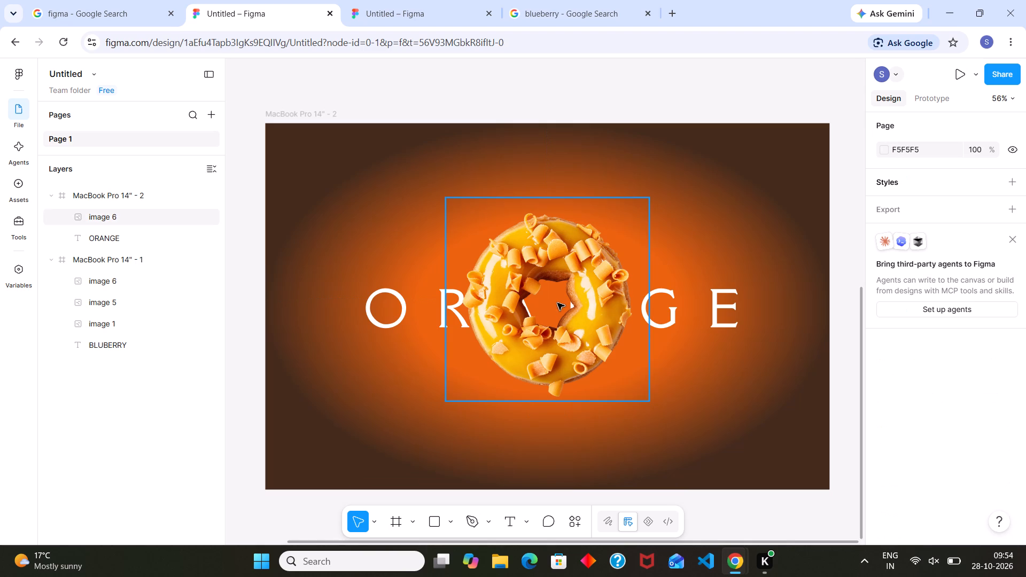
{"action": "left_click_drag", "start_coordinate": [555, 303], "coordinate": [548, 303]}
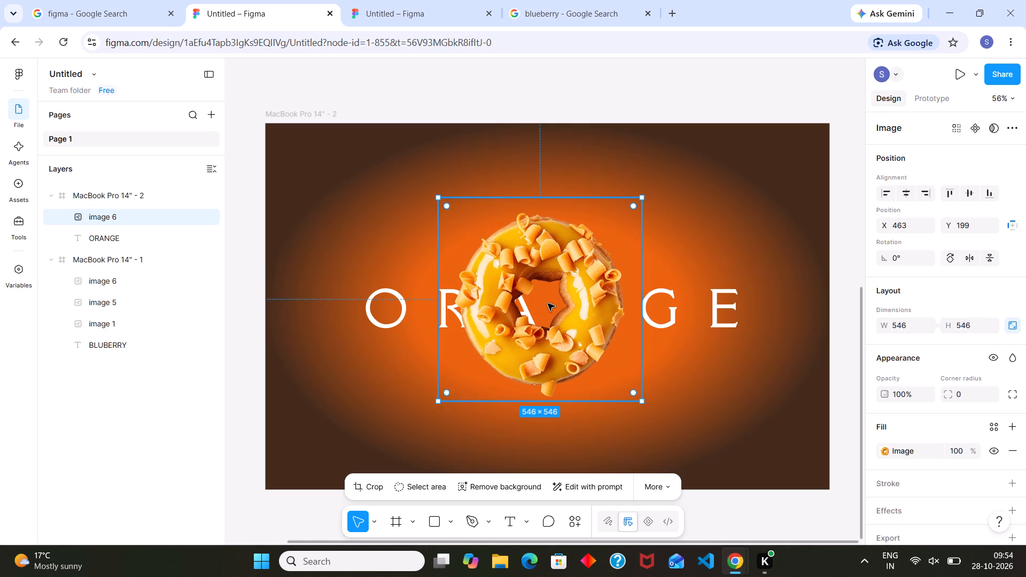
Copy the reference frame's lower-left orange slice and blossom image and place it in the second frame's lower-left corner, at about X 26, Y 656.
{"action": "left_click", "coordinate": [417, 3]}
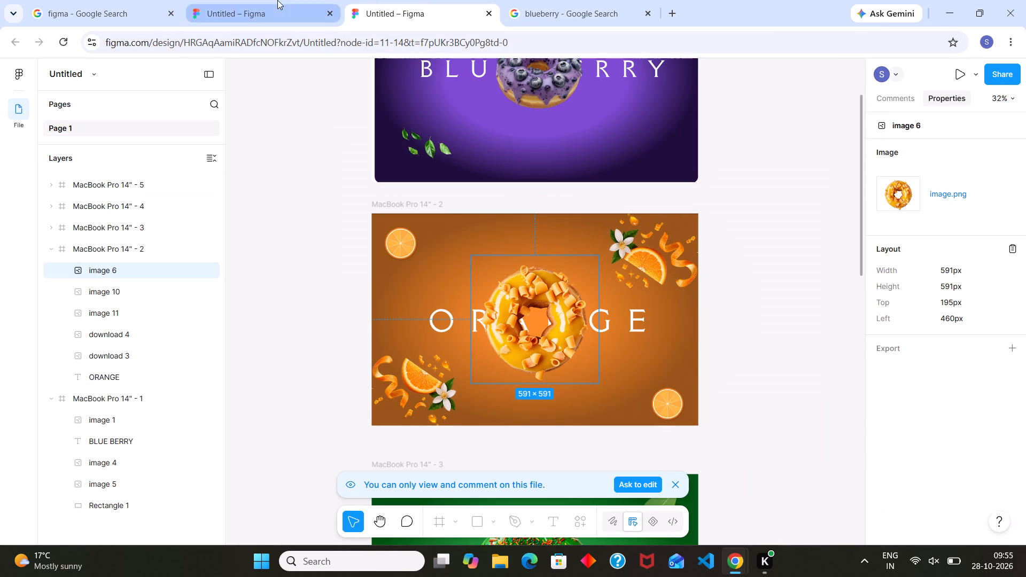
{"action": "left_click", "coordinate": [399, 234]}
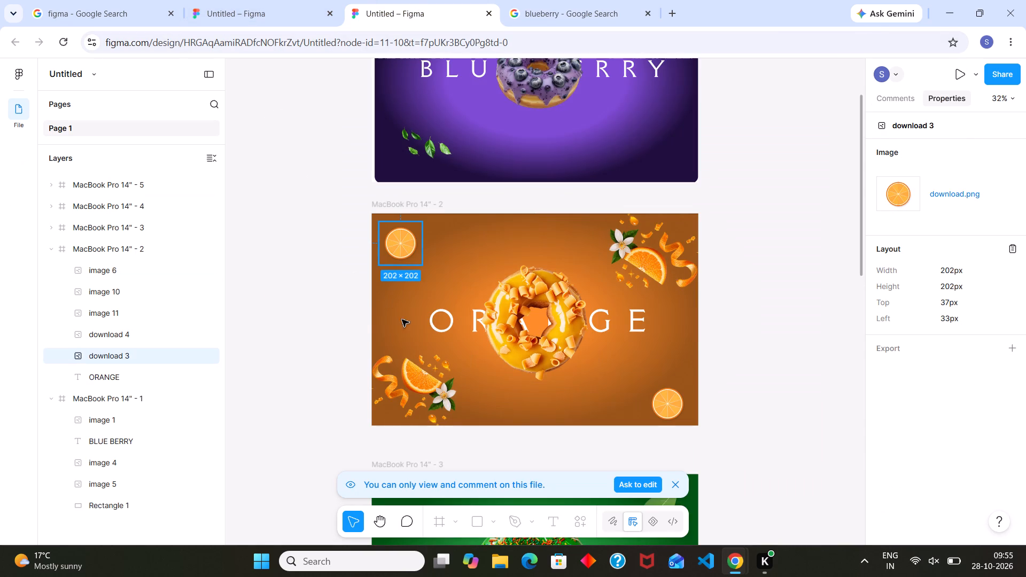
{"action": "left_click", "coordinate": [407, 396]}
{"action": "right_click", "coordinate": [407, 396]}
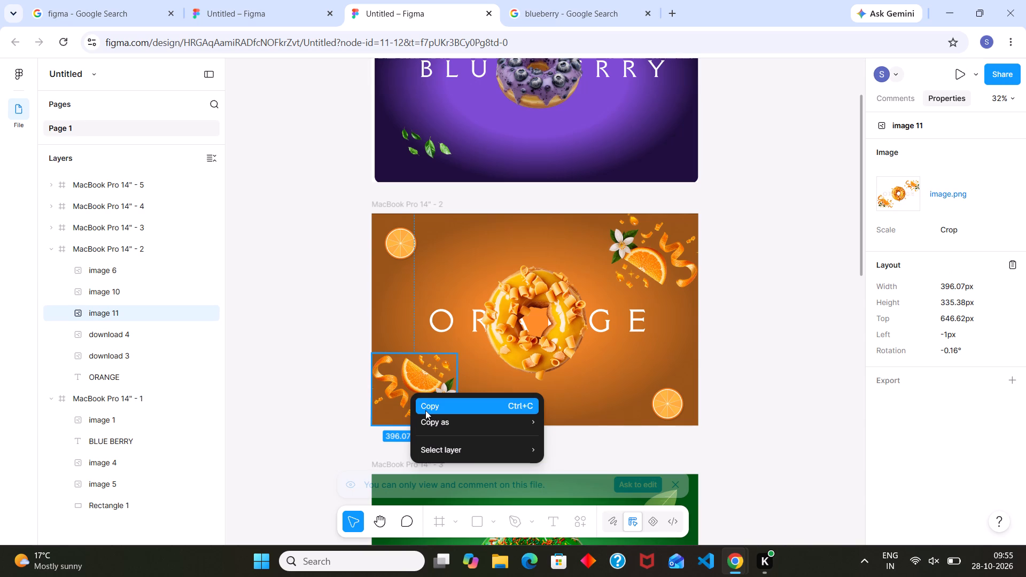
{"action": "left_click", "coordinate": [425, 410]}
{"action": "left_click", "coordinate": [297, 0]}
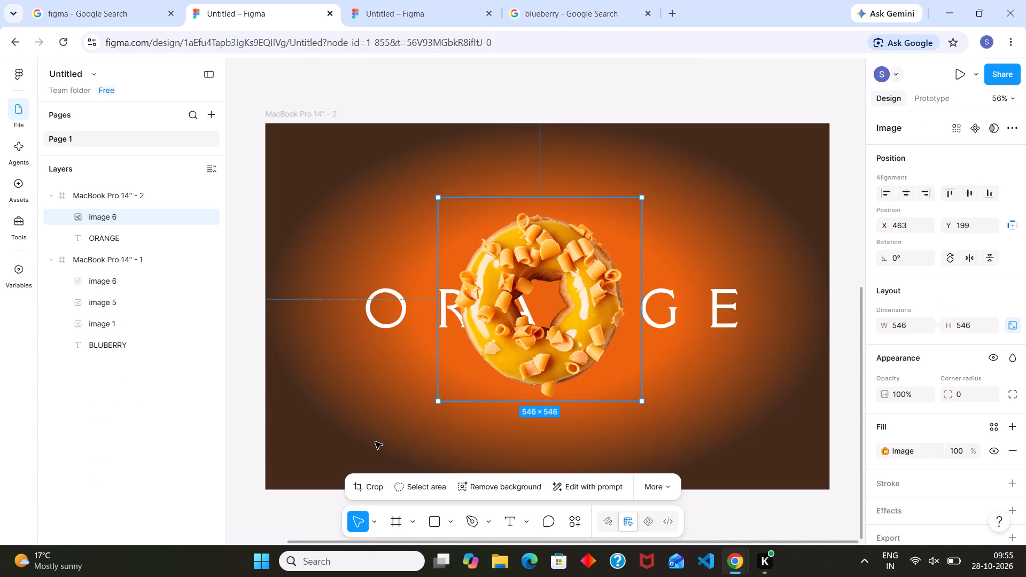
{"action": "key", "text": "ctrl+v"}
{"action": "left_click_drag", "start_coordinate": [359, 427], "coordinate": [375, 406]}
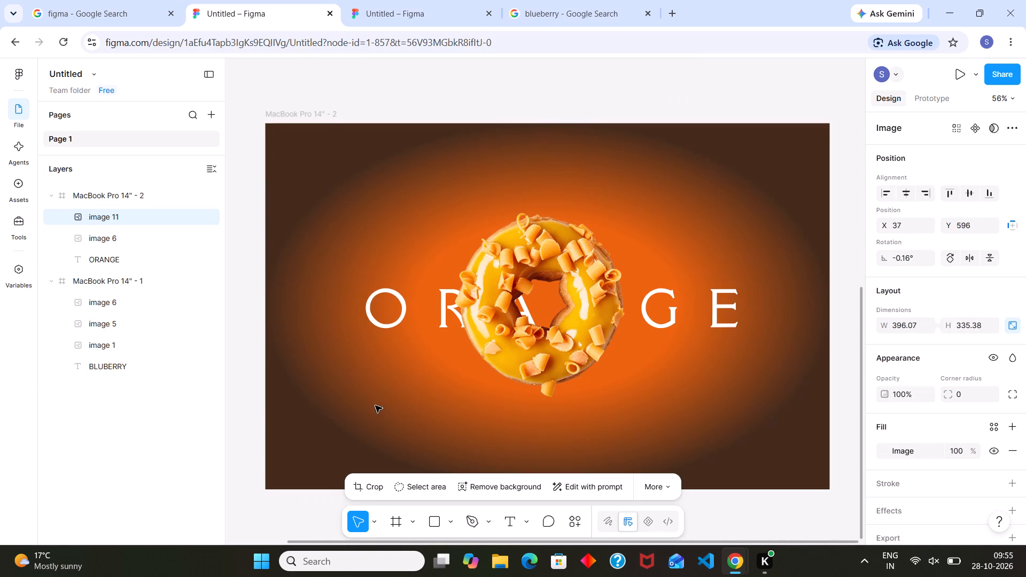
{"action": "left_click_drag", "start_coordinate": [375, 406], "coordinate": [369, 431]}
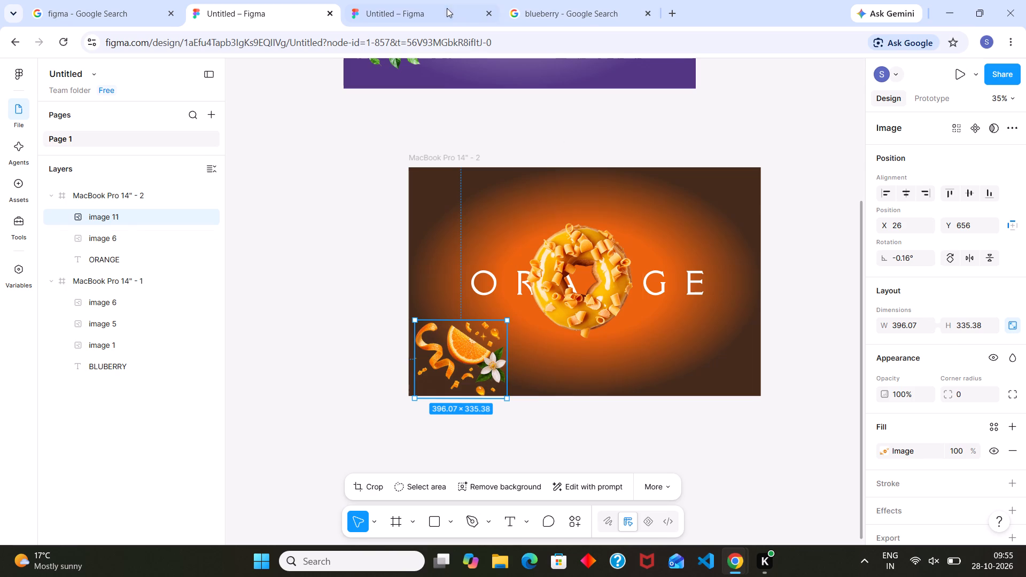
Copy the reference frame's upper-right orange slice and blossom image, place it in the second frame's upper-right corner, and compare with the reference.
{"action": "left_click", "coordinate": [393, 0]}
{"action": "left_click", "coordinate": [624, 261]}
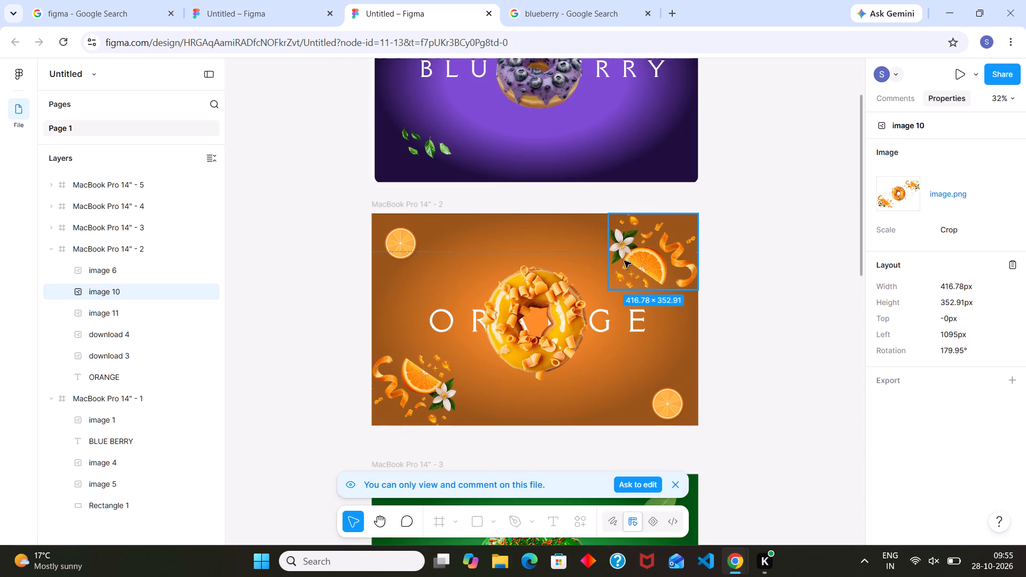
{"action": "right_click", "coordinate": [624, 261]}
{"action": "left_click", "coordinate": [636, 269]}
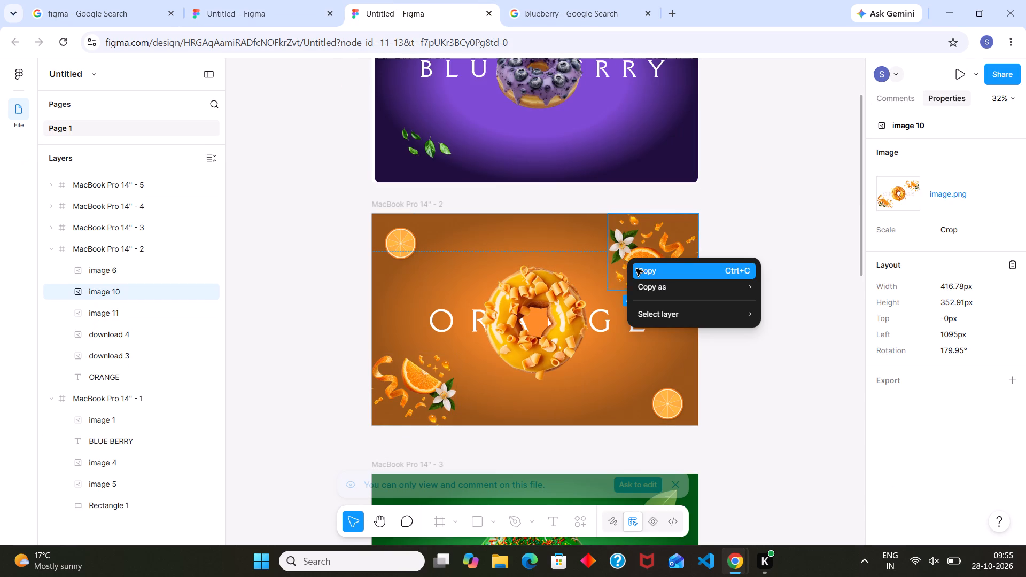
{"action": "left_click", "coordinate": [321, 0]}
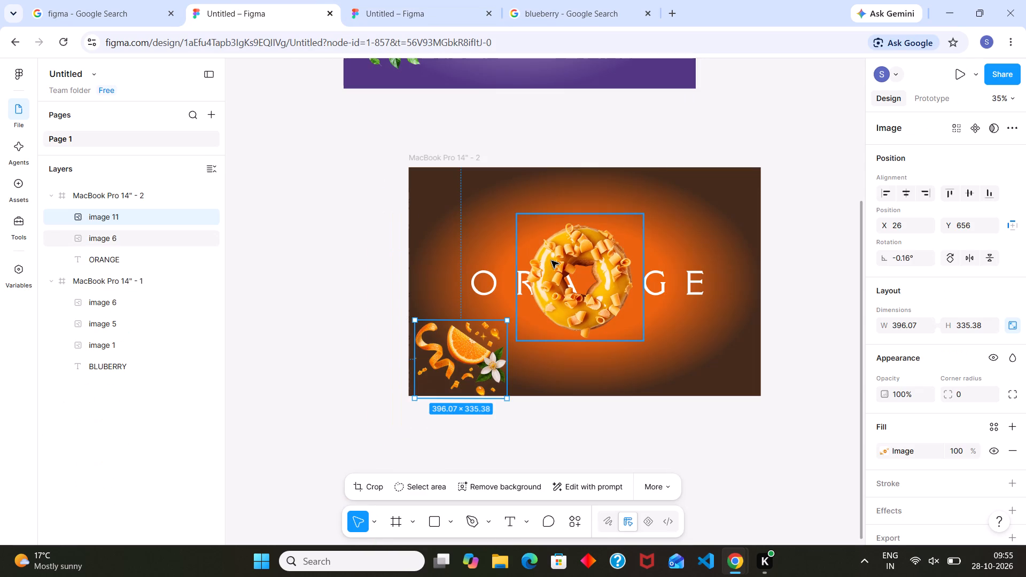
{"action": "key", "text": "ctrl+v"}
{"action": "left_click_drag", "start_coordinate": [719, 222], "coordinate": [721, 233]}
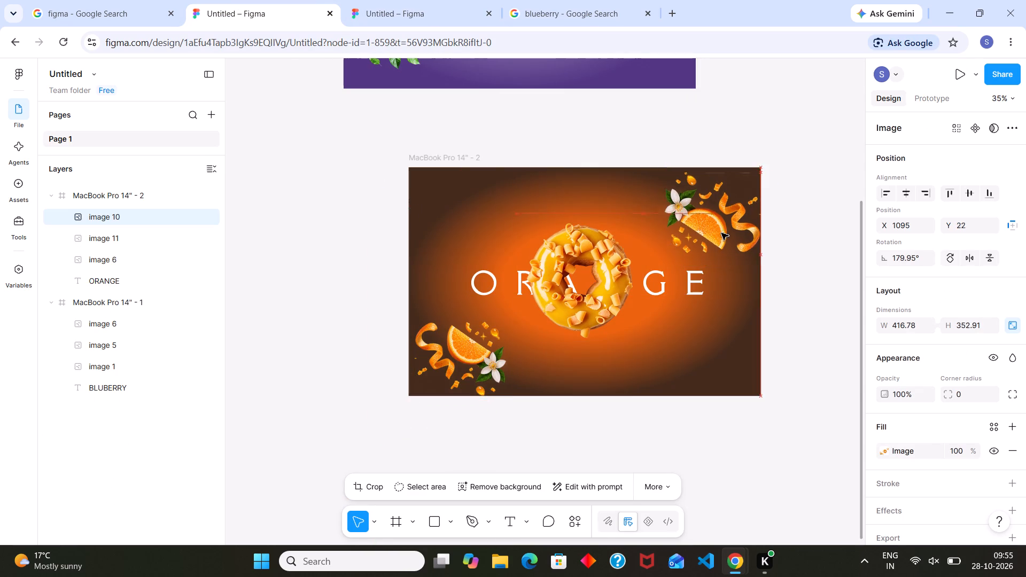
{"action": "left_click_drag", "start_coordinate": [721, 233], "coordinate": [724, 237]}
{"action": "left_click_drag", "start_coordinate": [724, 237], "coordinate": [715, 217]}
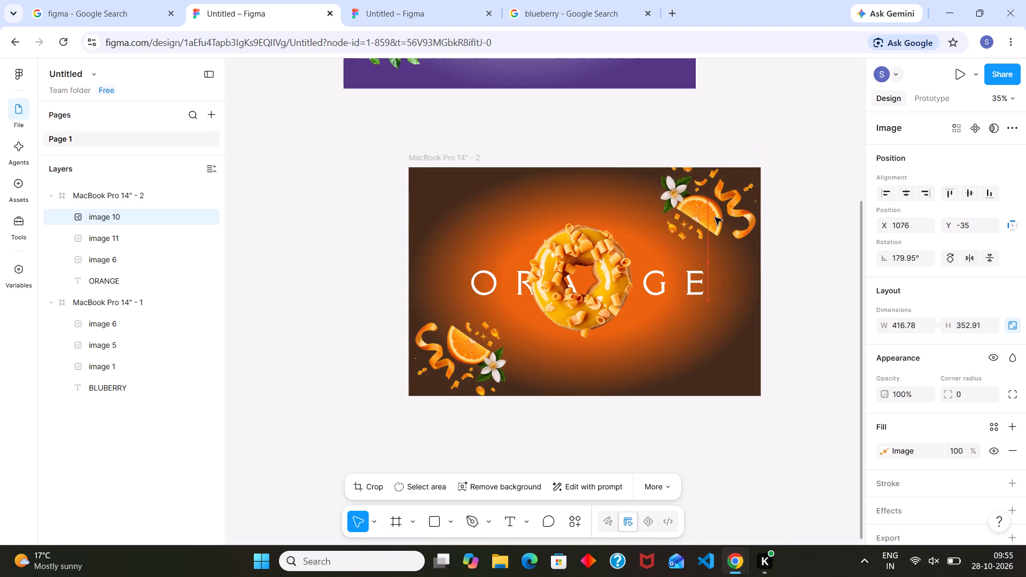
{"action": "left_click_drag", "start_coordinate": [715, 217], "coordinate": [714, 225]}
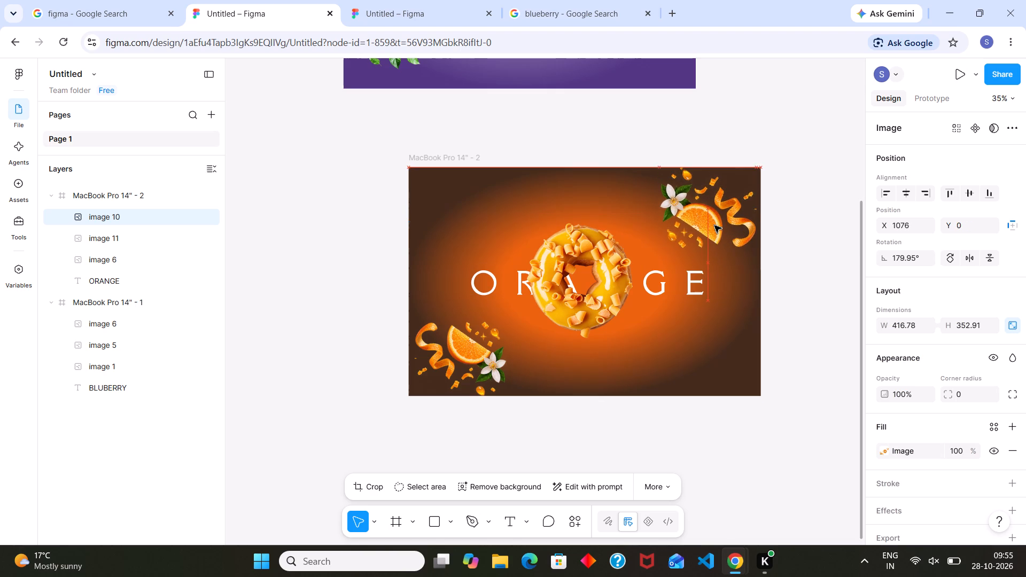
{"action": "left_click_drag", "start_coordinate": [714, 225], "coordinate": [715, 230]}
{"action": "left_click", "coordinate": [659, 377]}
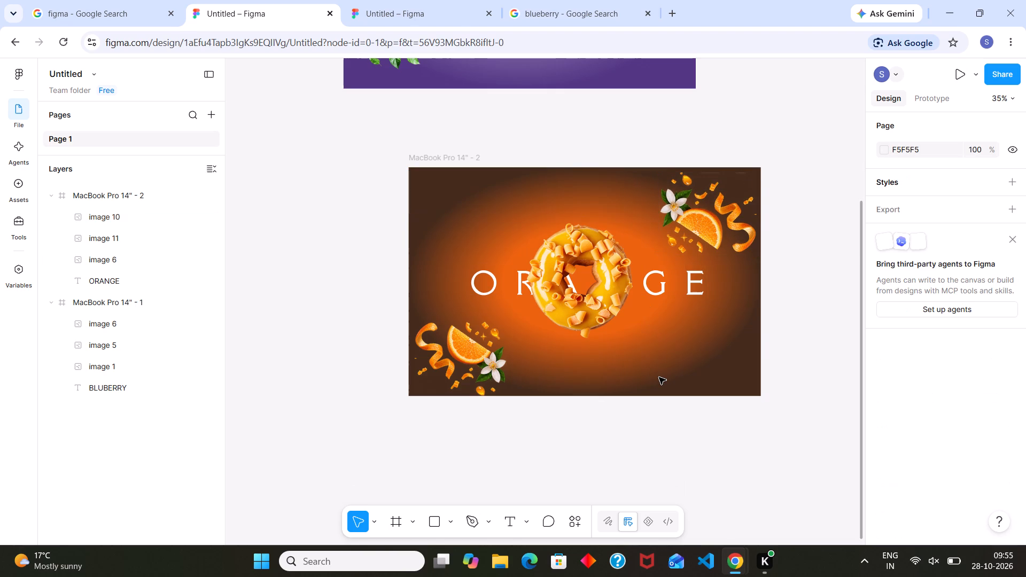
{"action": "left_click", "coordinate": [439, 2]}
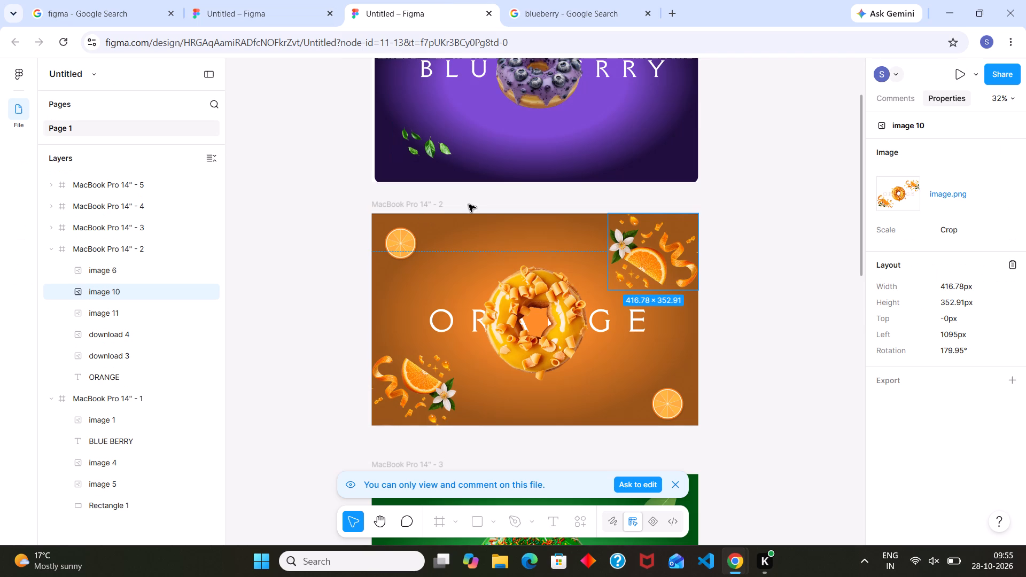
{"action": "left_click", "coordinate": [314, 0]}
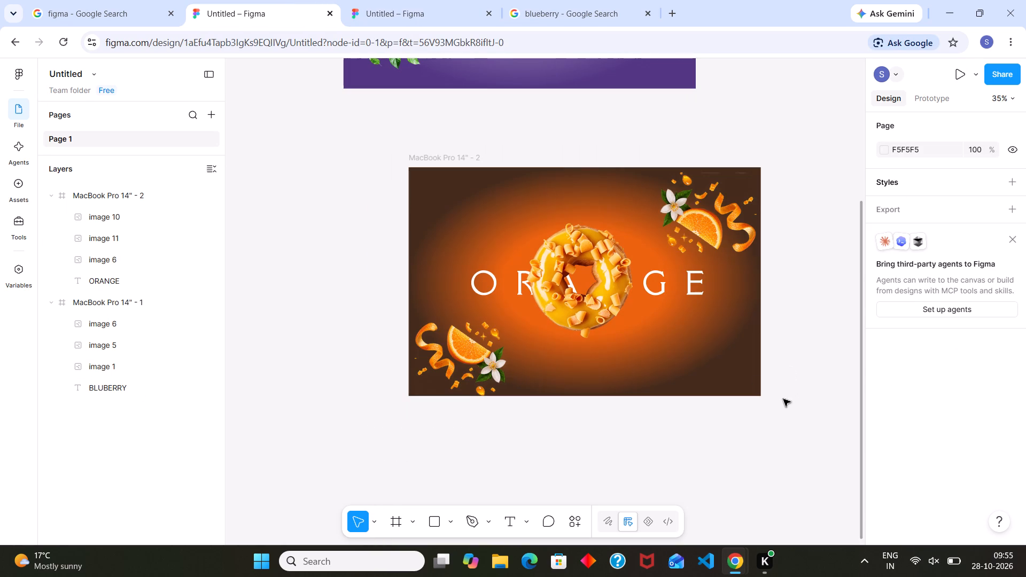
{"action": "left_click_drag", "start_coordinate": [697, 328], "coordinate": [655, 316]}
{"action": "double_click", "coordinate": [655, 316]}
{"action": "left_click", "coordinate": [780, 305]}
Add a third MacBook Pro 14" frame and place it below the orange frame, at about X 387, Y 2688.
{"action": "key", "text": "f"}
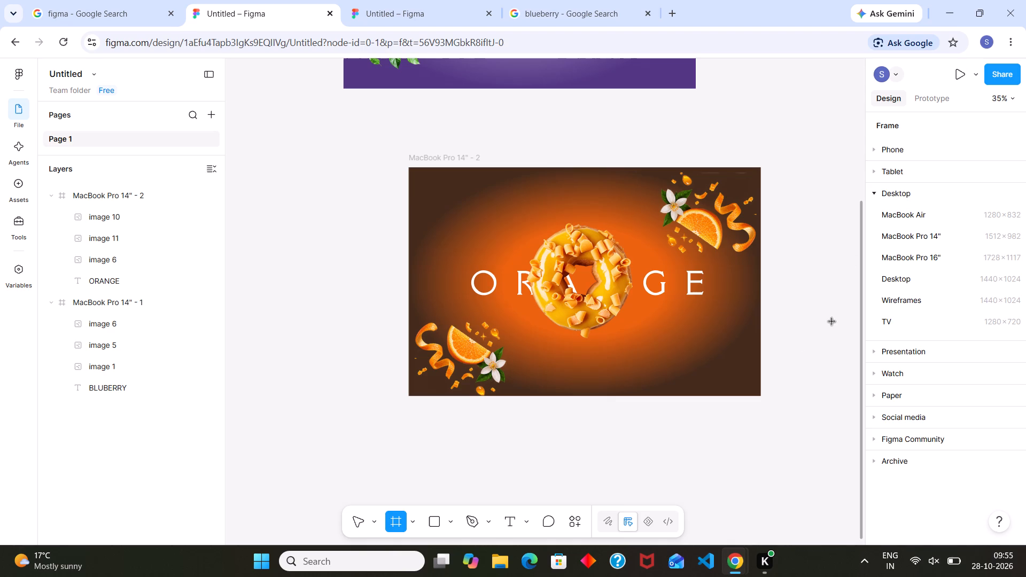
{"action": "left_click", "coordinate": [942, 232]}
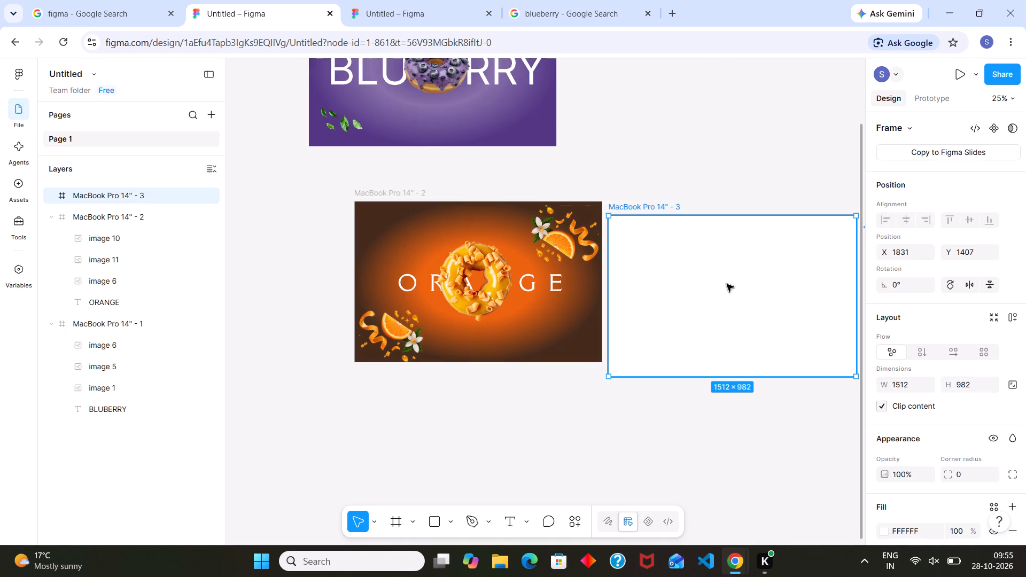
{"action": "scroll", "coordinate": [710, 309], "scroll_direction": "down", "scroll_amount": 1}
{"action": "left_click", "coordinate": [727, 149]}
{"action": "left_click_drag", "start_coordinate": [727, 149], "coordinate": [705, 176]}
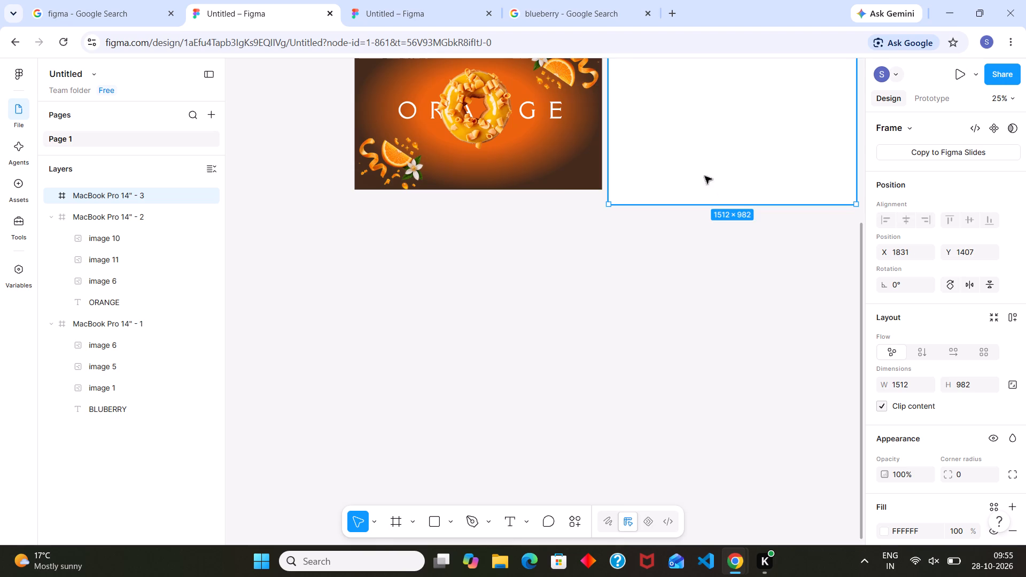
{"action": "left_click_drag", "start_coordinate": [705, 176], "coordinate": [485, 364]}
{"action": "left_click_drag", "start_coordinate": [485, 364], "coordinate": [491, 359]}
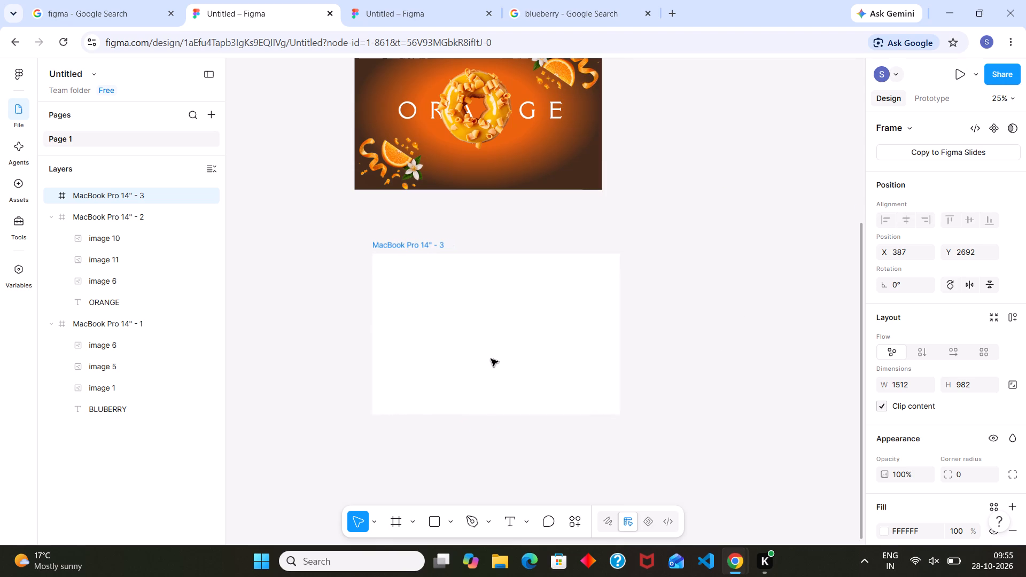
{"action": "left_click_drag", "start_coordinate": [491, 359], "coordinate": [491, 358]}
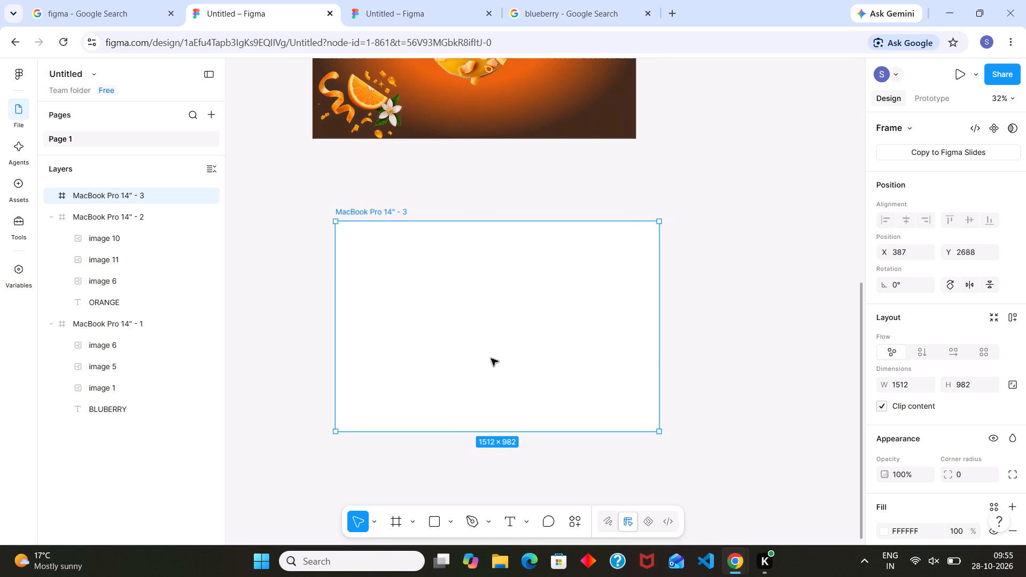
{"action": "left_click", "coordinate": [491, 358]}
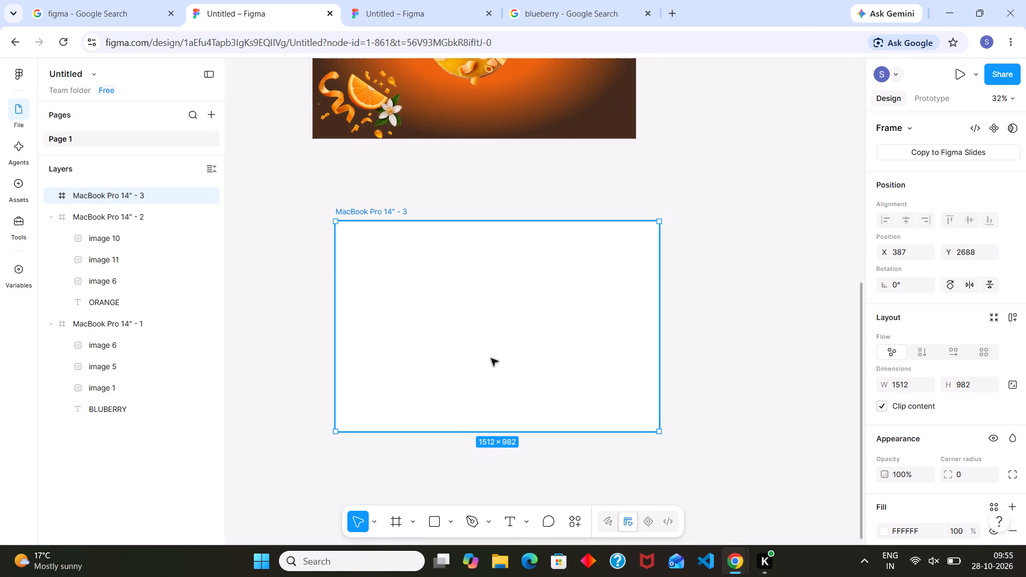
Check the reference file's green pie frame and give the new third frame a solid green fill of about 2DB36B.
{"action": "left_click", "coordinate": [473, 1]}
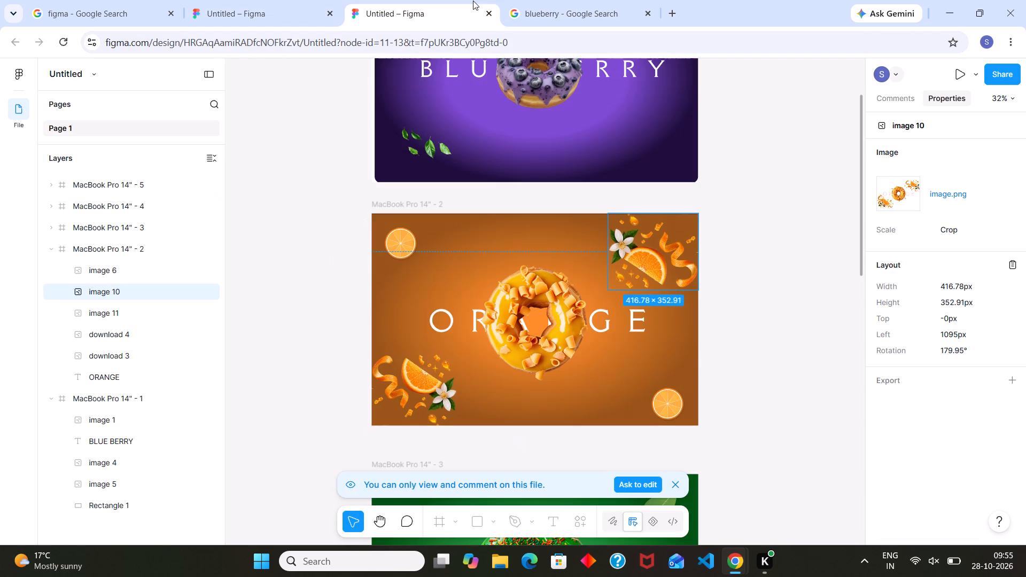
{"action": "scroll", "coordinate": [325, 286], "scroll_direction": "down", "scroll_amount": 3}
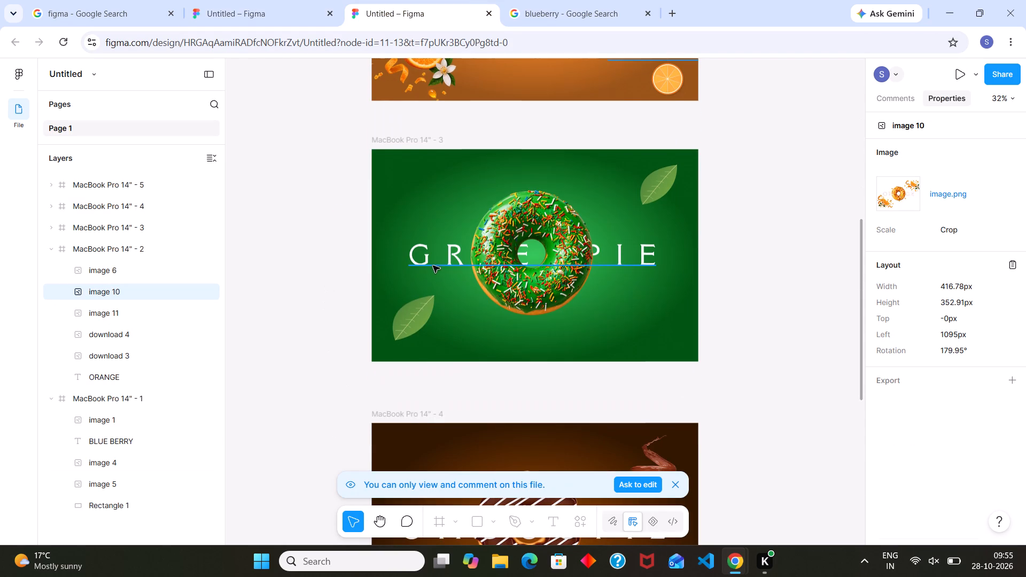
{"action": "scroll", "coordinate": [302, 60], "scroll_direction": "down", "scroll_amount": 1}
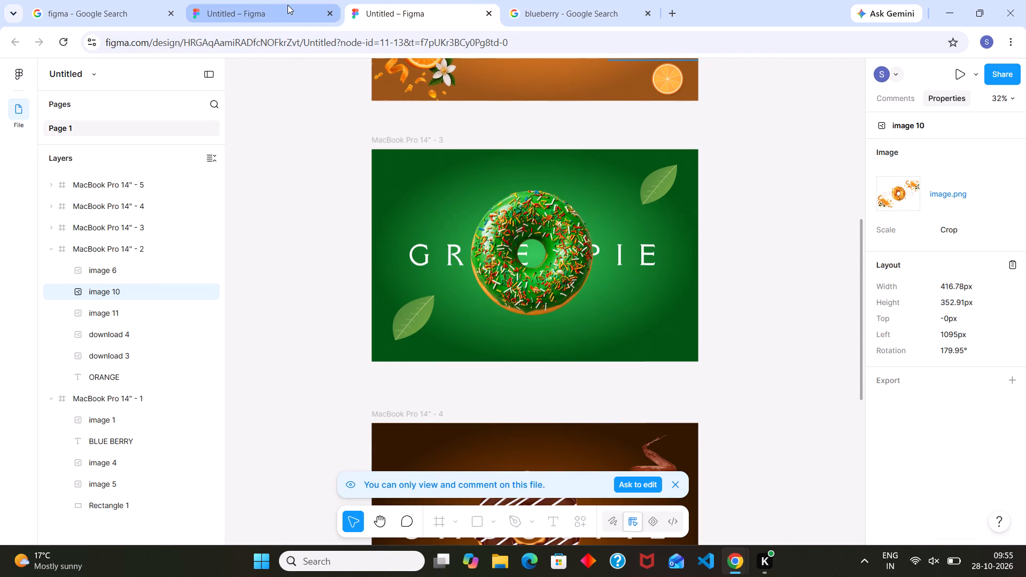
{"action": "left_click", "coordinate": [287, 5]}
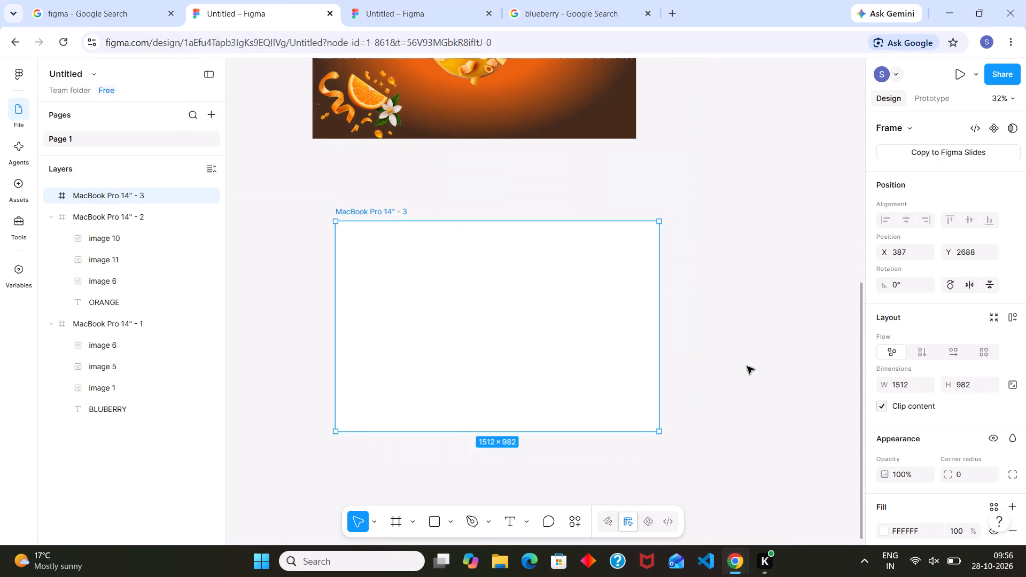
{"action": "scroll", "coordinate": [913, 438], "scroll_direction": "down", "scroll_amount": 1}
{"action": "left_click", "coordinate": [884, 435]}
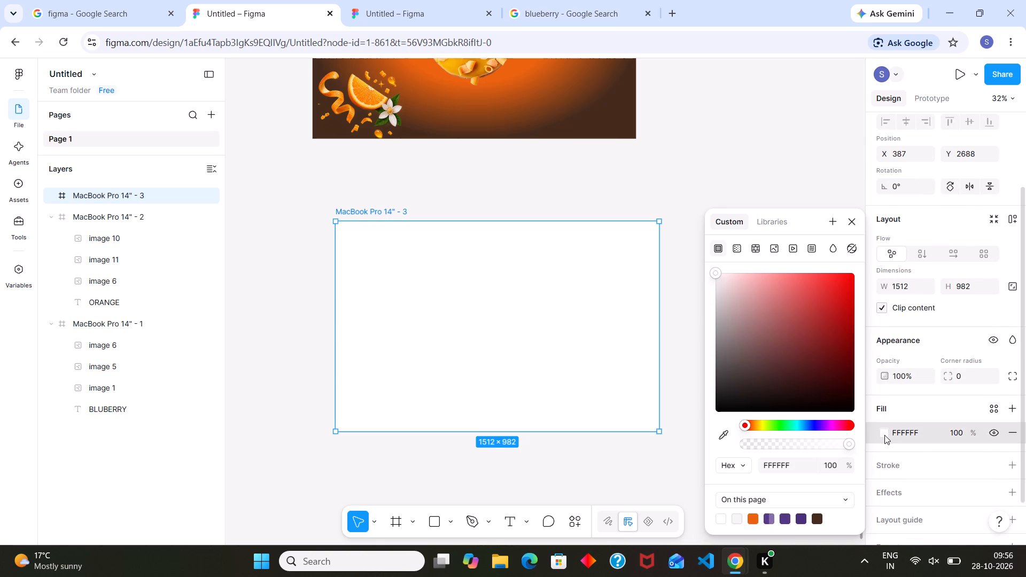
{"action": "scroll", "coordinate": [520, 6], "scroll_direction": "left", "scroll_amount": 1}
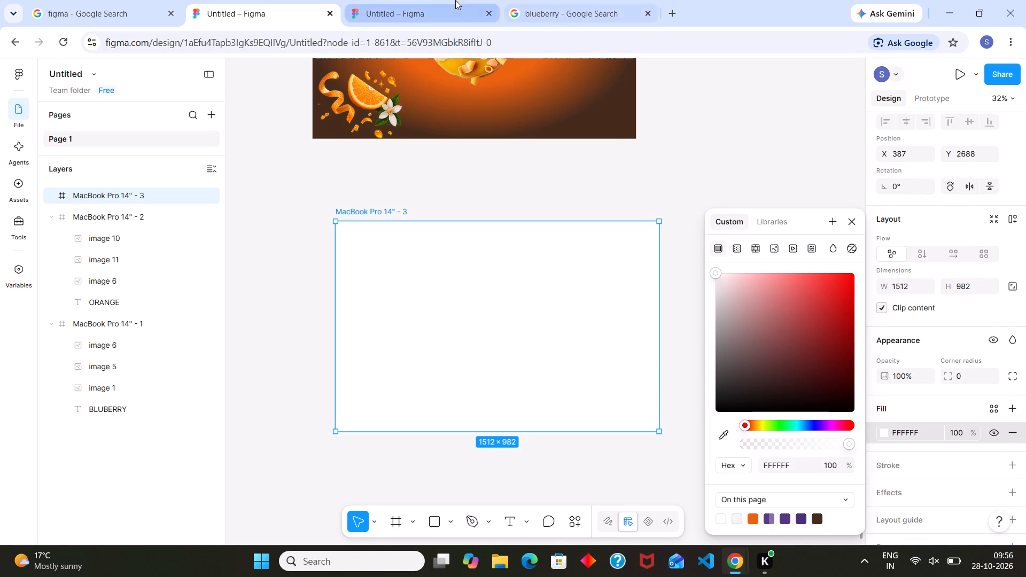
{"action": "left_click", "coordinate": [455, 0]}
{"action": "left_click", "coordinate": [292, 0]}
{"action": "scroll", "coordinate": [292, 0], "scroll_direction": "up", "scroll_amount": 7}
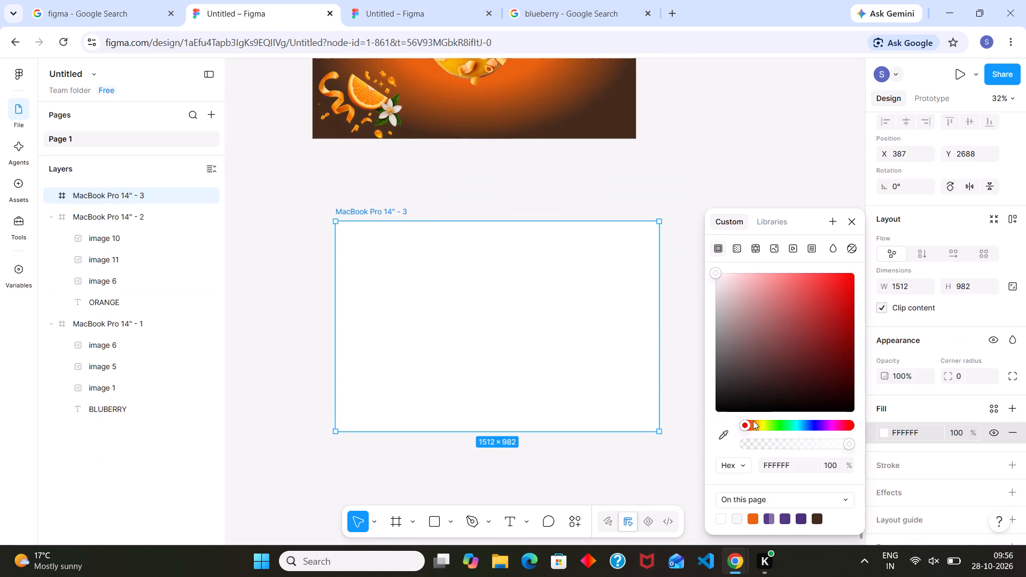
{"action": "left_click_drag", "start_coordinate": [746, 424], "coordinate": [786, 426]}
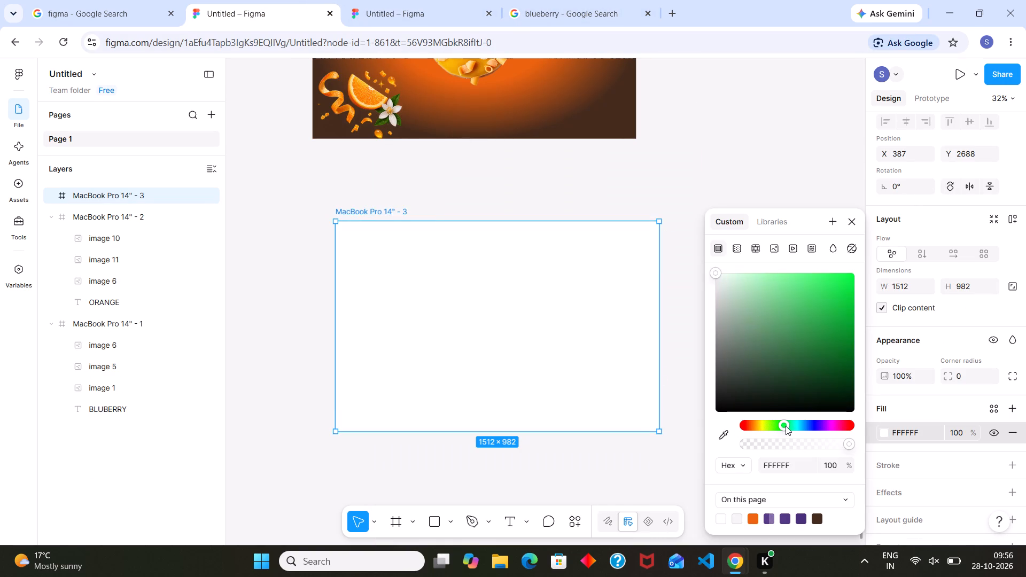
{"action": "left_click_drag", "start_coordinate": [786, 426], "coordinate": [788, 426]}
{"action": "left_click_drag", "start_coordinate": [818, 301], "coordinate": [817, 324]}
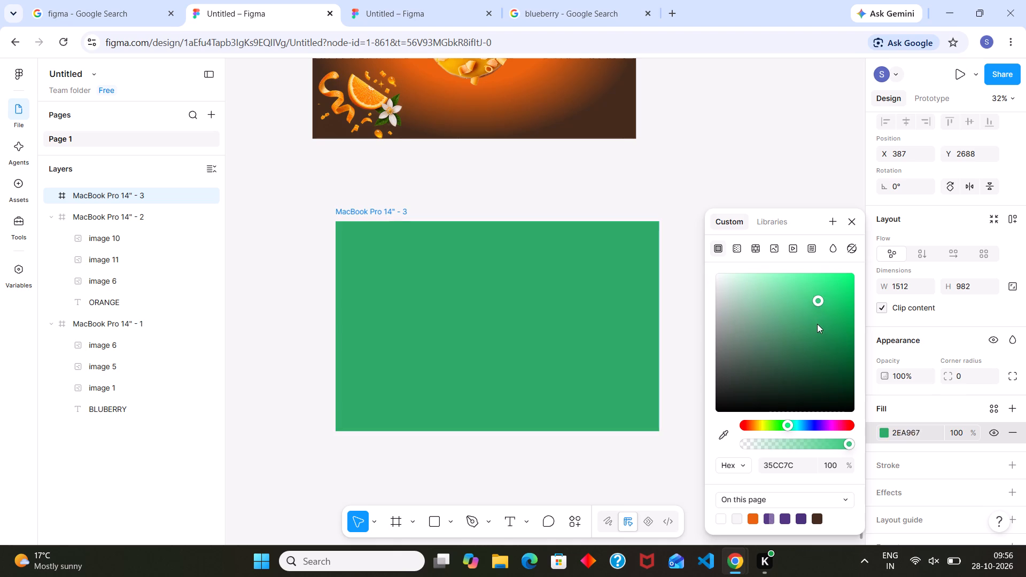
{"action": "left_click_drag", "start_coordinate": [817, 324], "coordinate": [819, 315]}
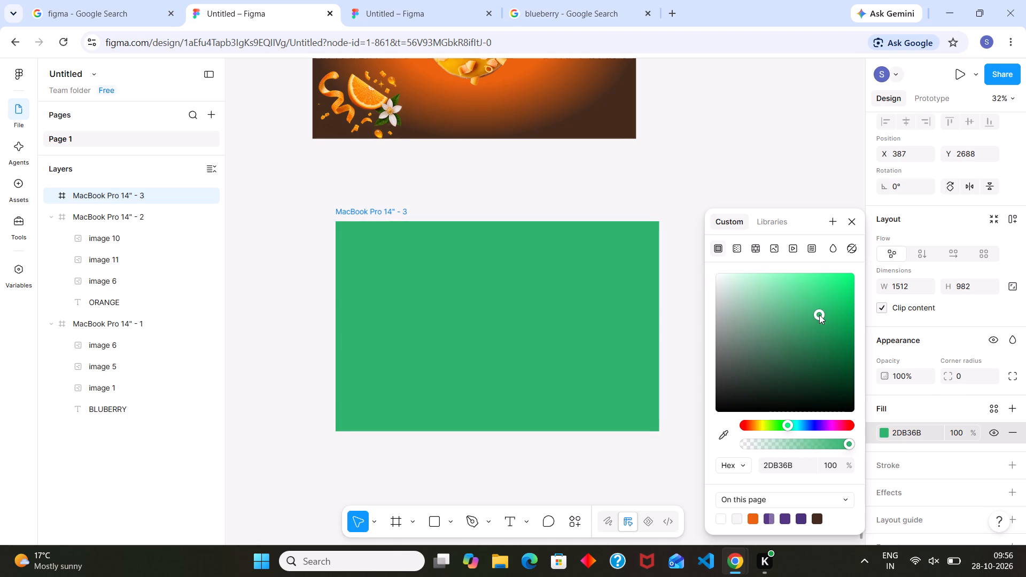
Compare with the reference's green frame and darken the third frame's fill to about 1A7645.
{"action": "scroll", "coordinate": [577, 72], "scroll_direction": "down", "scroll_amount": 1}
{"action": "left_click", "coordinate": [458, 0]}
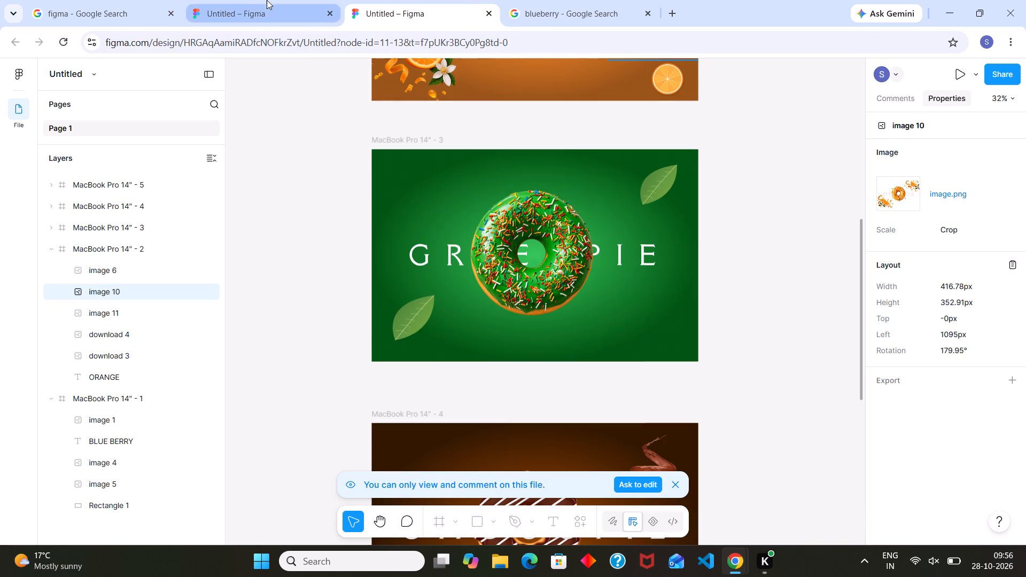
{"action": "left_click", "coordinate": [254, 5]}
{"action": "left_click_drag", "start_coordinate": [820, 314], "coordinate": [826, 331]}
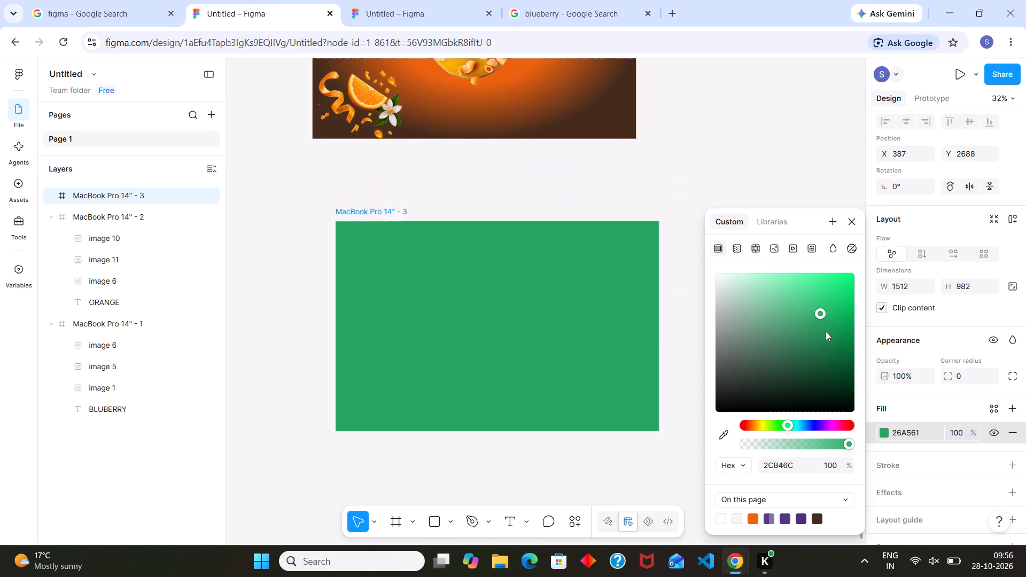
{"action": "left_click_drag", "start_coordinate": [826, 331], "coordinate": [825, 346]}
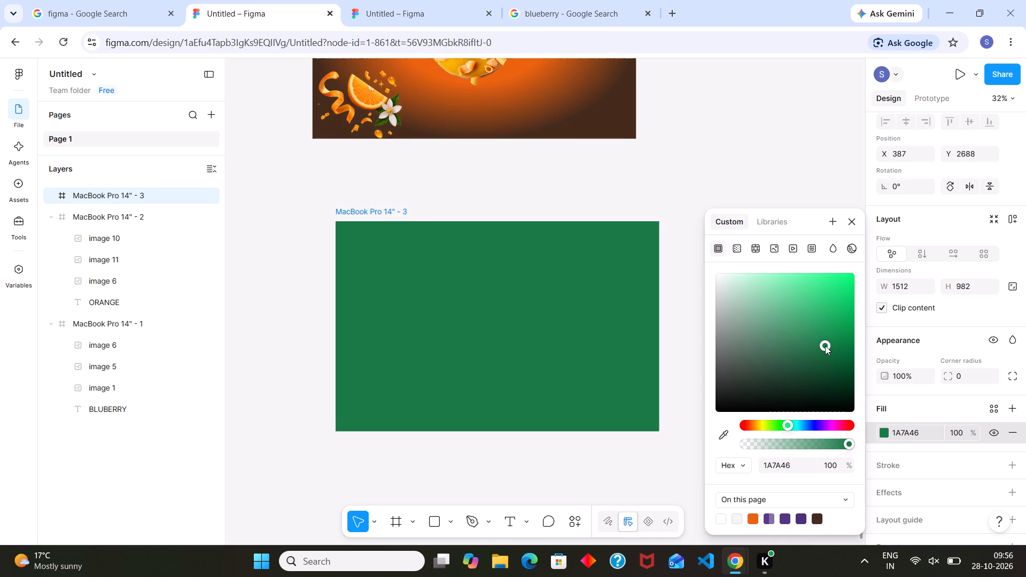
{"action": "left_click_drag", "start_coordinate": [825, 346], "coordinate": [825, 346]}
{"action": "scroll", "coordinate": [608, 71], "scroll_direction": "down", "scroll_amount": 1}
{"action": "left_click", "coordinate": [387, 0]}
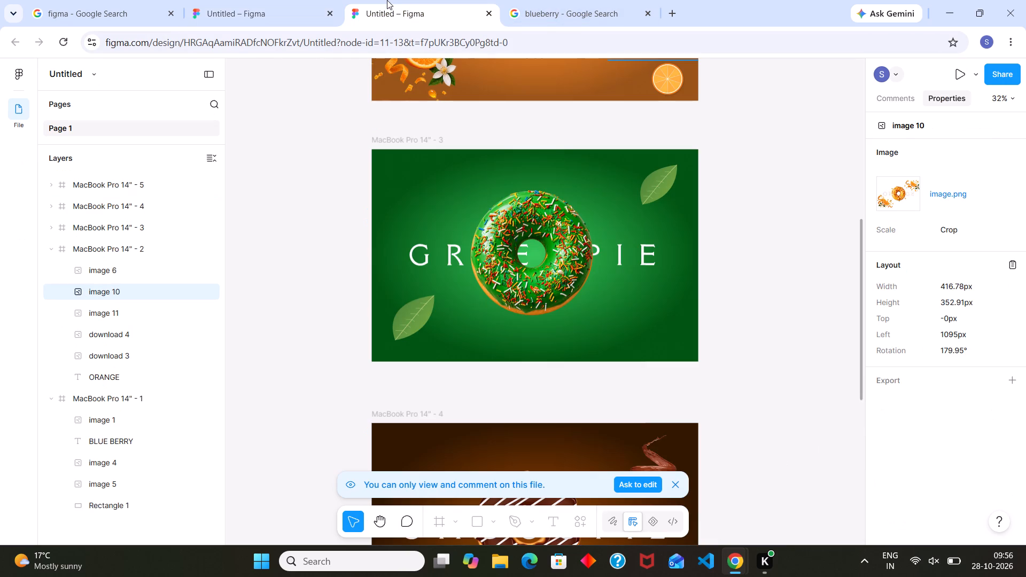
{"action": "left_click", "coordinate": [323, 0]}
{"action": "scroll", "coordinate": [323, 0], "scroll_direction": "right", "scroll_amount": 7}
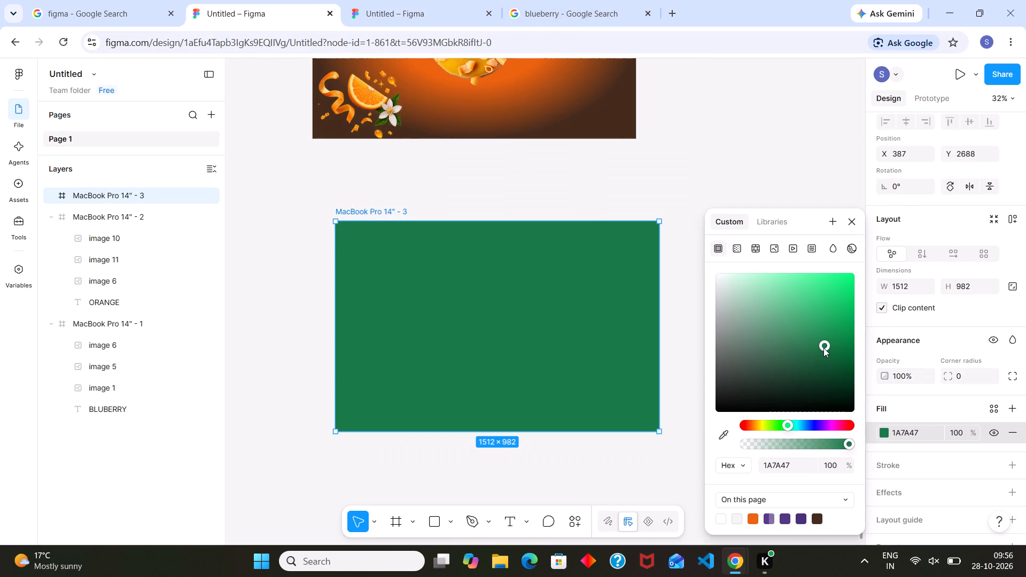
{"action": "left_click", "coordinate": [823, 348]}
{"action": "left_click", "coordinate": [823, 348]}
Change the third frame's solid green fill to a radial gradient.
{"action": "left_click", "coordinate": [739, 252]}
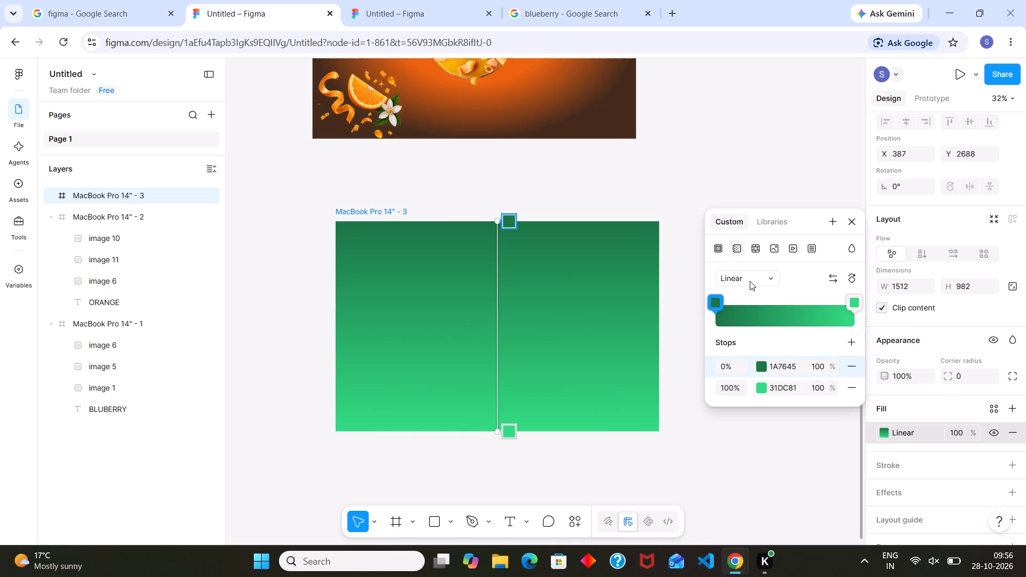
{"action": "left_click", "coordinate": [750, 281]}
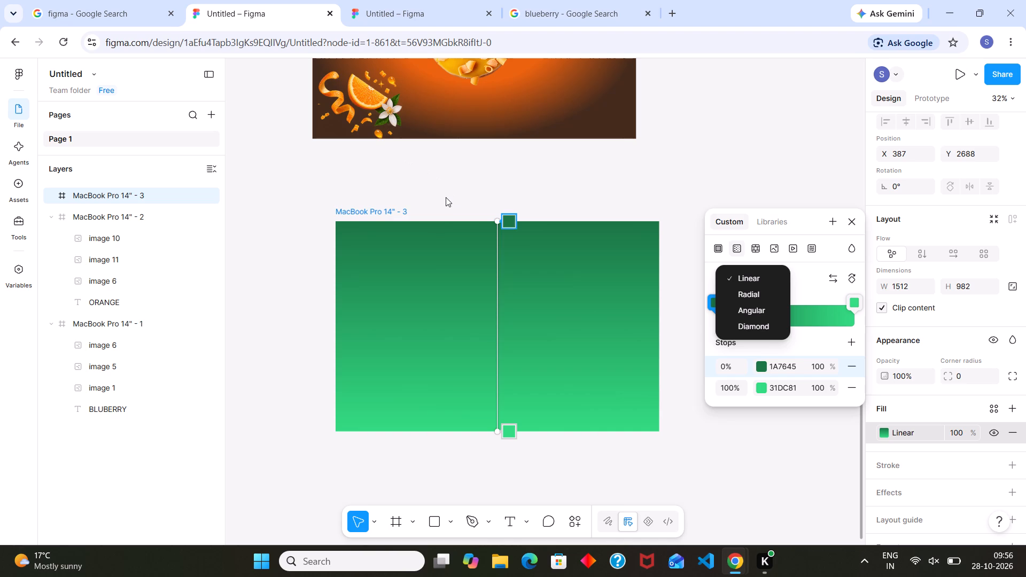
{"action": "left_click", "coordinate": [744, 293]}
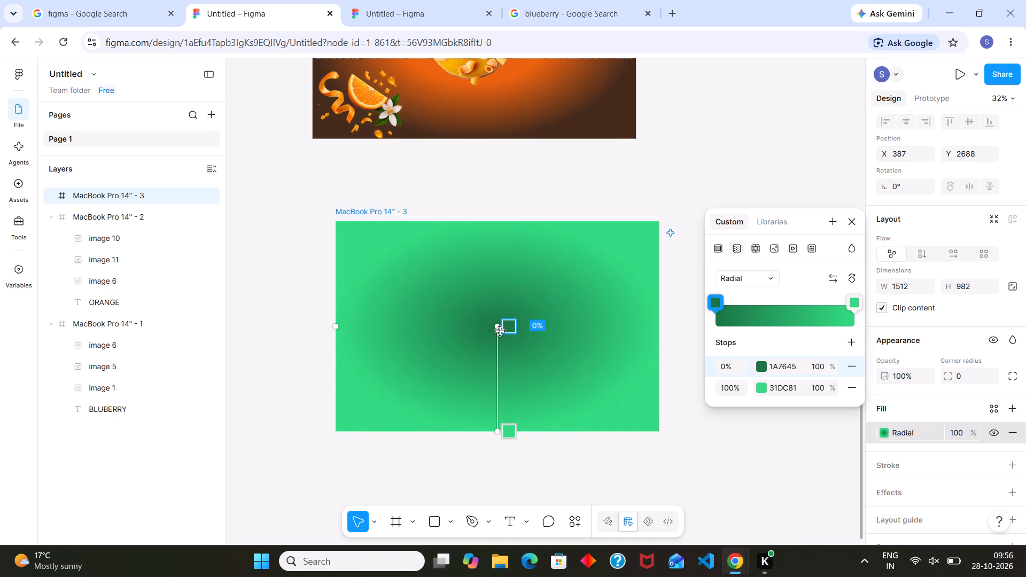
Adjust the radial gradient's spread by moving the dark green 1A7645 stop to about 52%.
{"action": "left_click", "coordinate": [766, 364]}
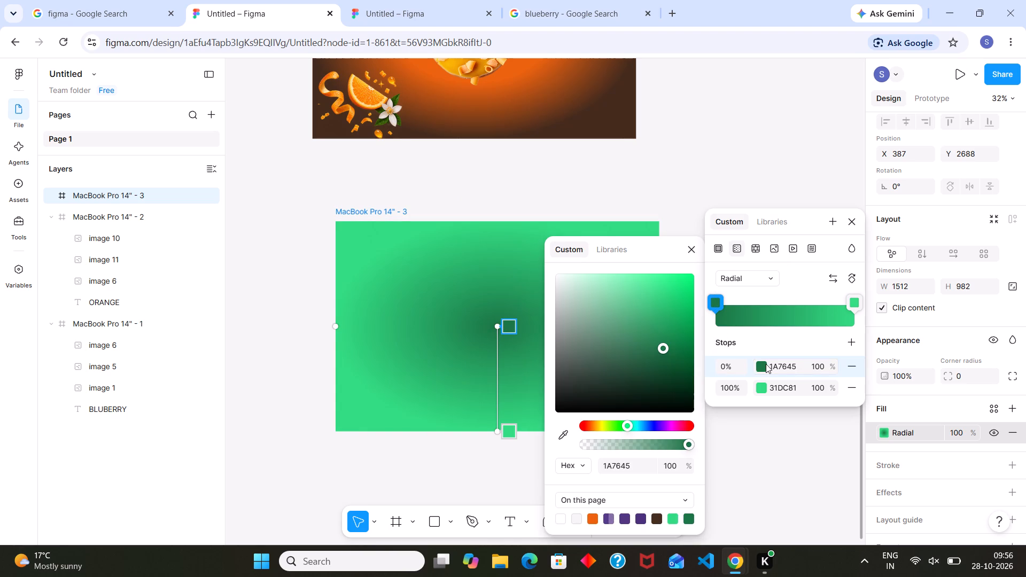
{"action": "left_click", "coordinate": [719, 304]}
{"action": "left_click_drag", "start_coordinate": [719, 304], "coordinate": [747, 305]}
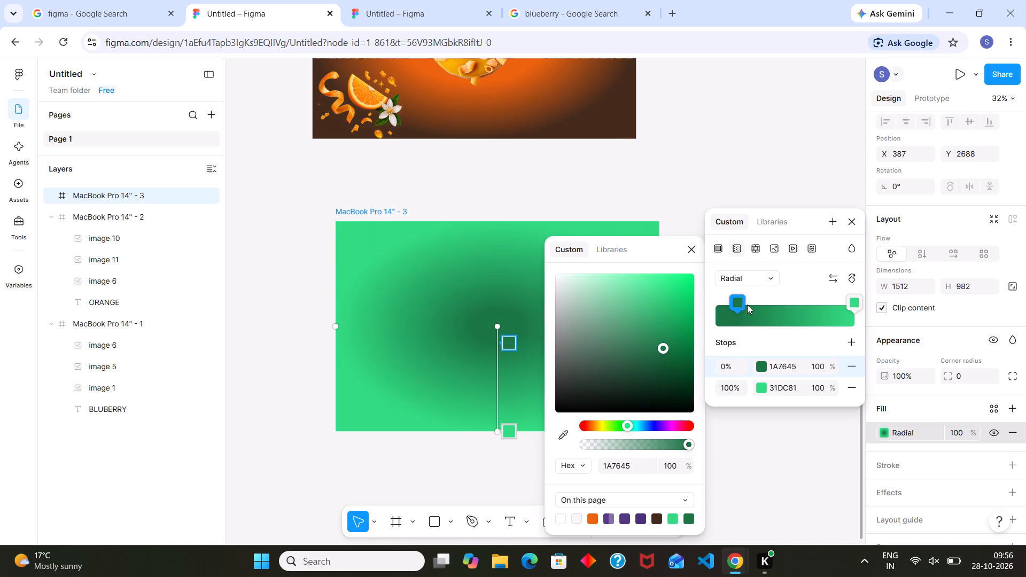
{"action": "left_click_drag", "start_coordinate": [747, 305], "coordinate": [810, 311]}
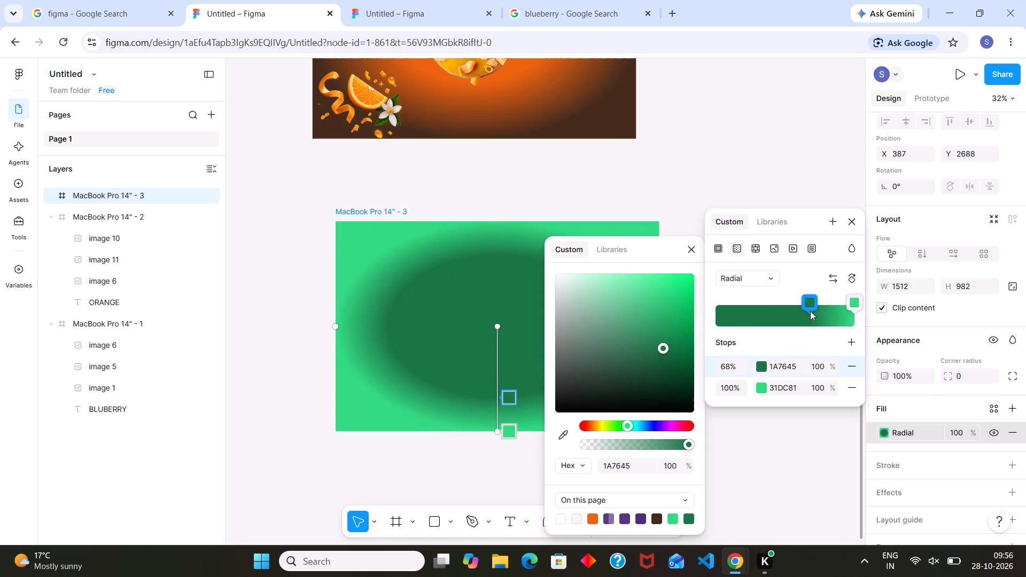
{"action": "left_click", "coordinate": [764, 385]}
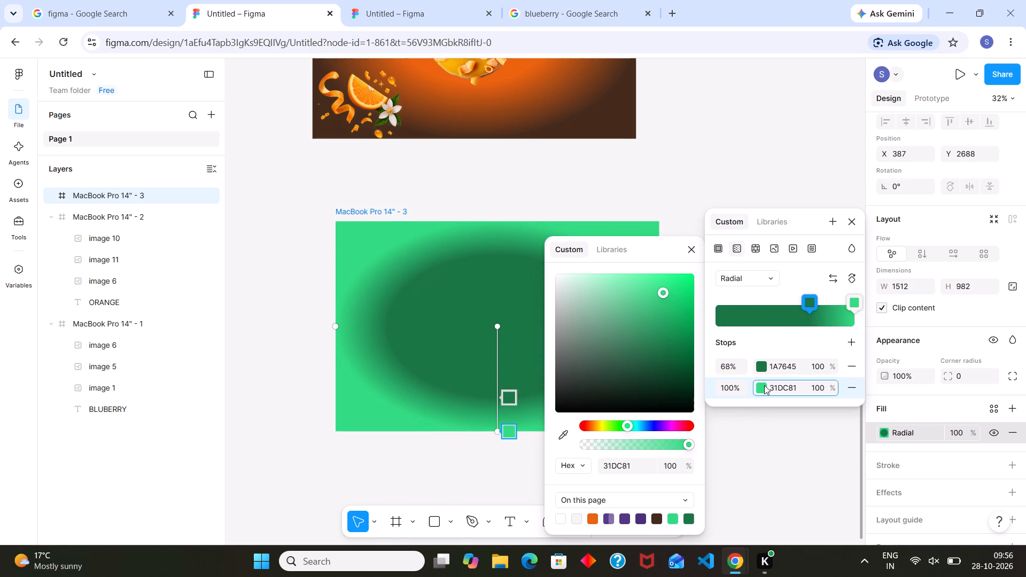
{"action": "left_click", "coordinate": [856, 305]}
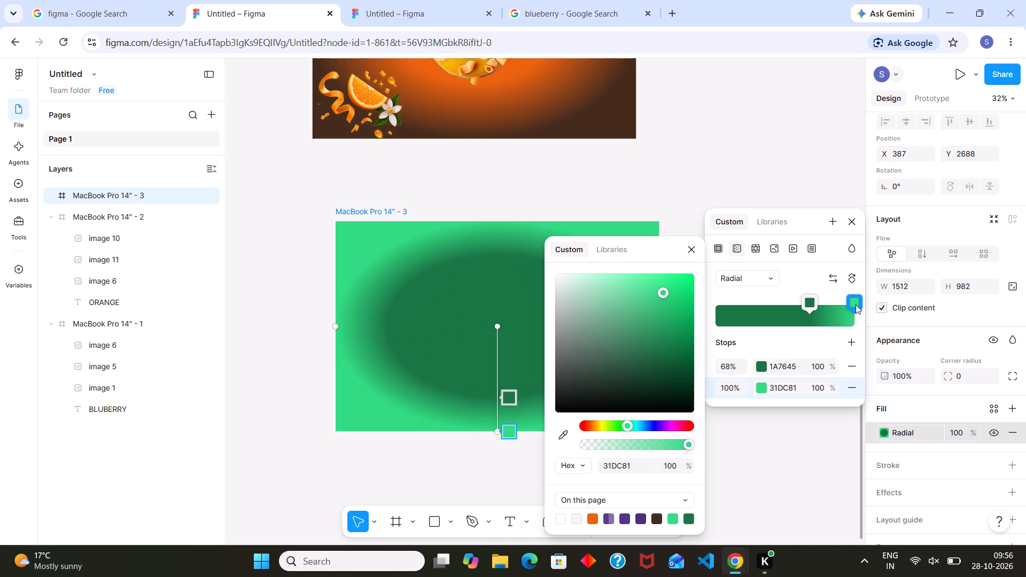
{"action": "left_click", "coordinate": [856, 305]}
{"action": "left_click_drag", "start_coordinate": [856, 305], "coordinate": [838, 306]}
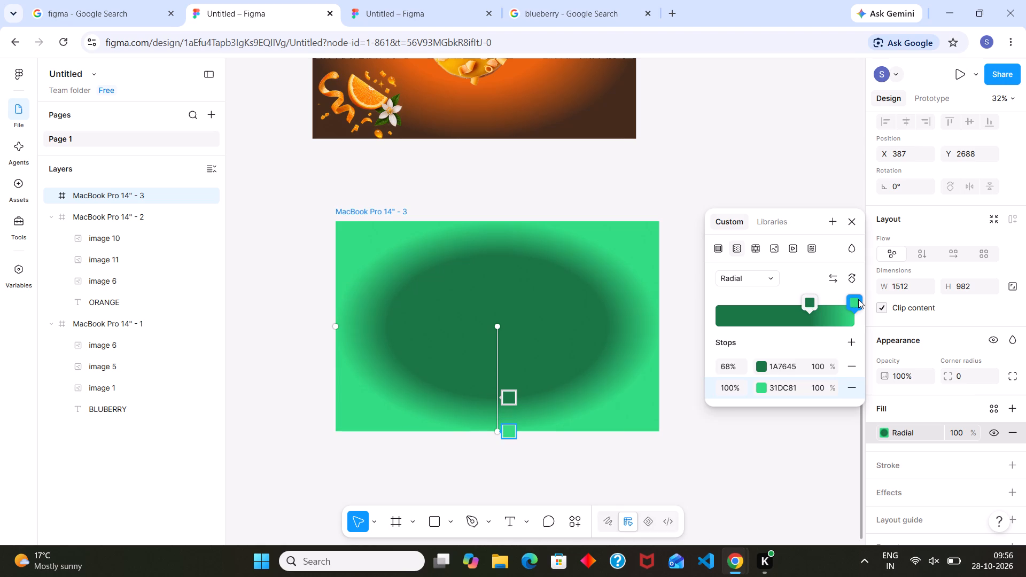
{"action": "left_click", "coordinate": [858, 299]}
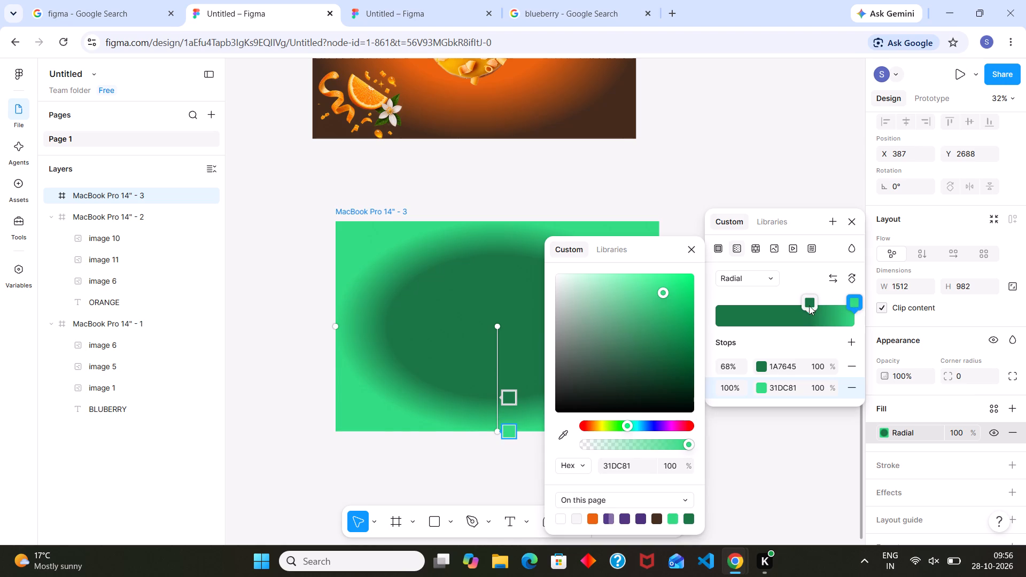
{"action": "left_click", "coordinate": [810, 305]}
{"action": "left_click_drag", "start_coordinate": [810, 305], "coordinate": [788, 308]}
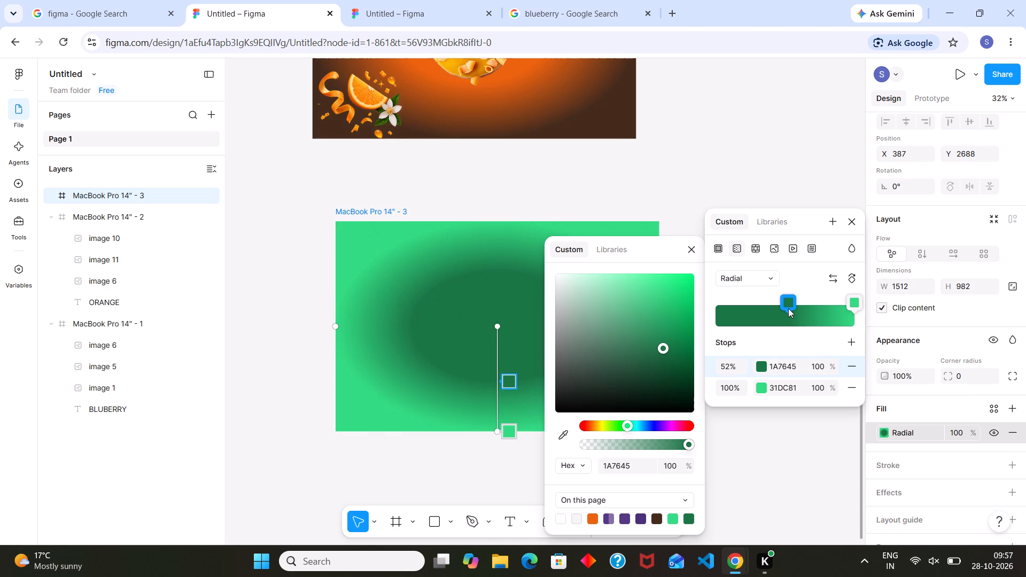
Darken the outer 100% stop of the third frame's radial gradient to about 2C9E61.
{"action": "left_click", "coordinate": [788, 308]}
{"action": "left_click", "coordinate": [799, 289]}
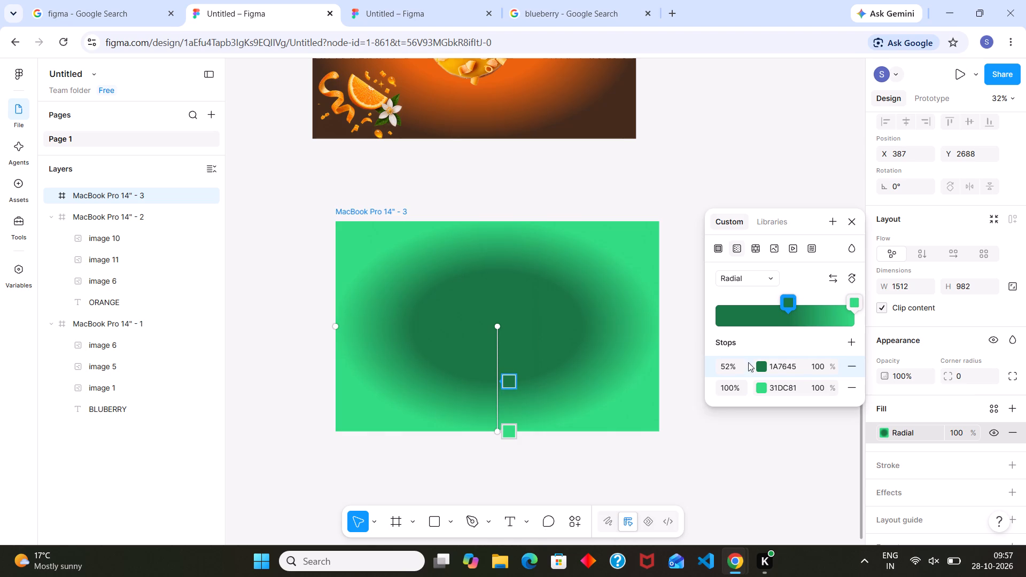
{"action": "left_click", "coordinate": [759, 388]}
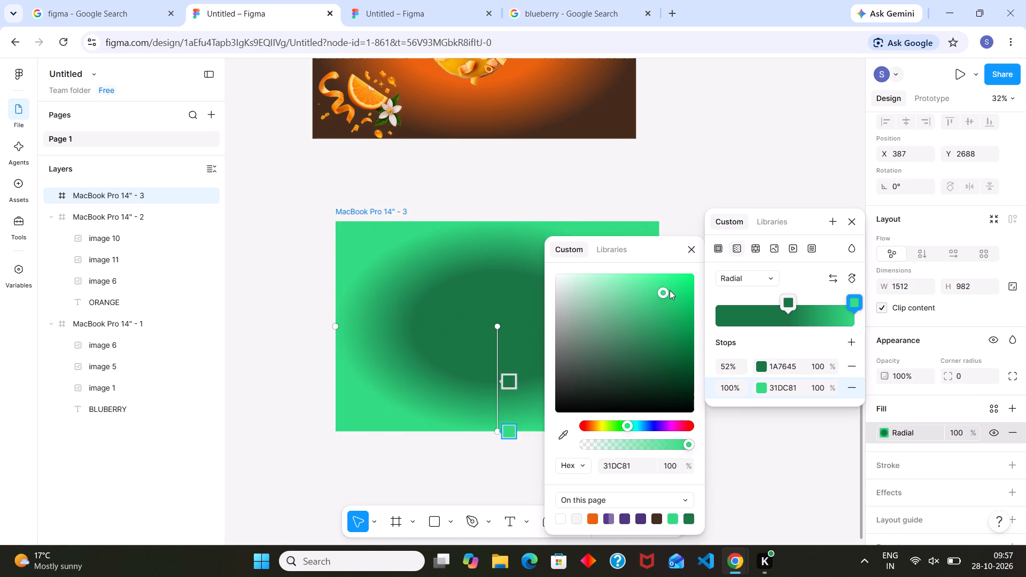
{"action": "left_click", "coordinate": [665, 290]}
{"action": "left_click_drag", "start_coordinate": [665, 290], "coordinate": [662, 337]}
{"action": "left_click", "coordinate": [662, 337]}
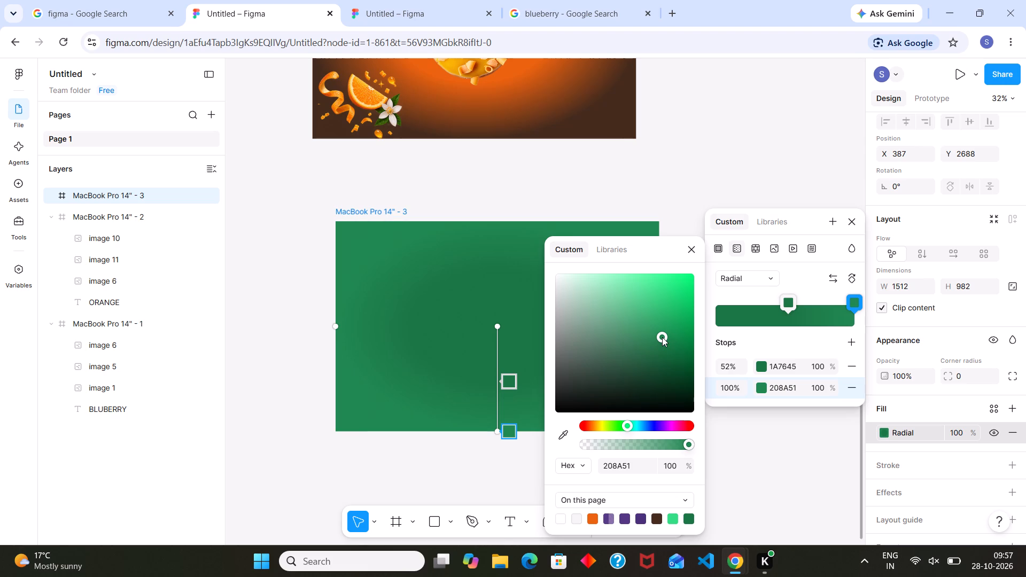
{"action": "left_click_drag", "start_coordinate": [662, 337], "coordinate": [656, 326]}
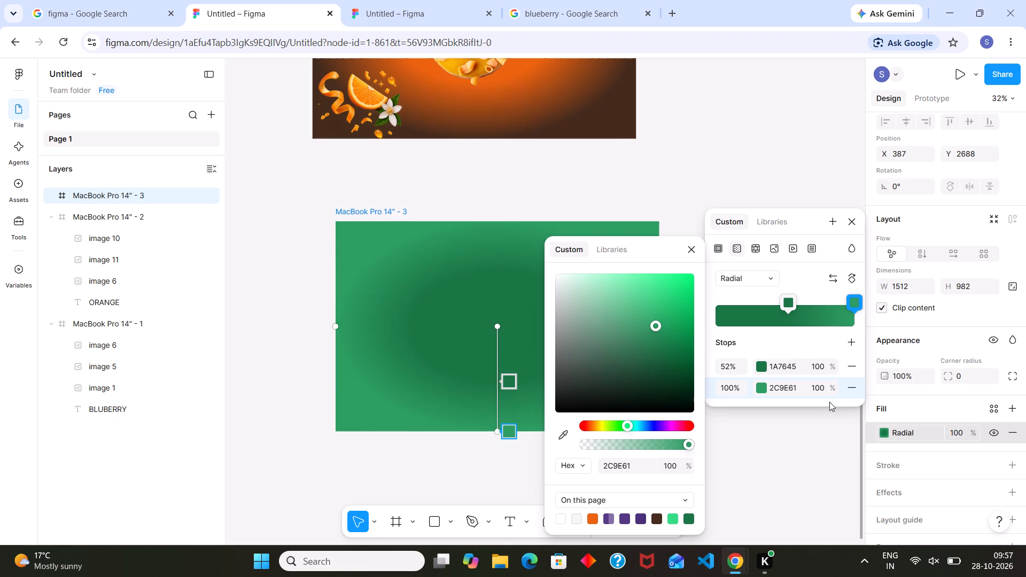
Brighten the gradient's inner stop to about 26BF6D and move it outward to about 75%.
{"action": "left_click", "coordinate": [761, 365]}
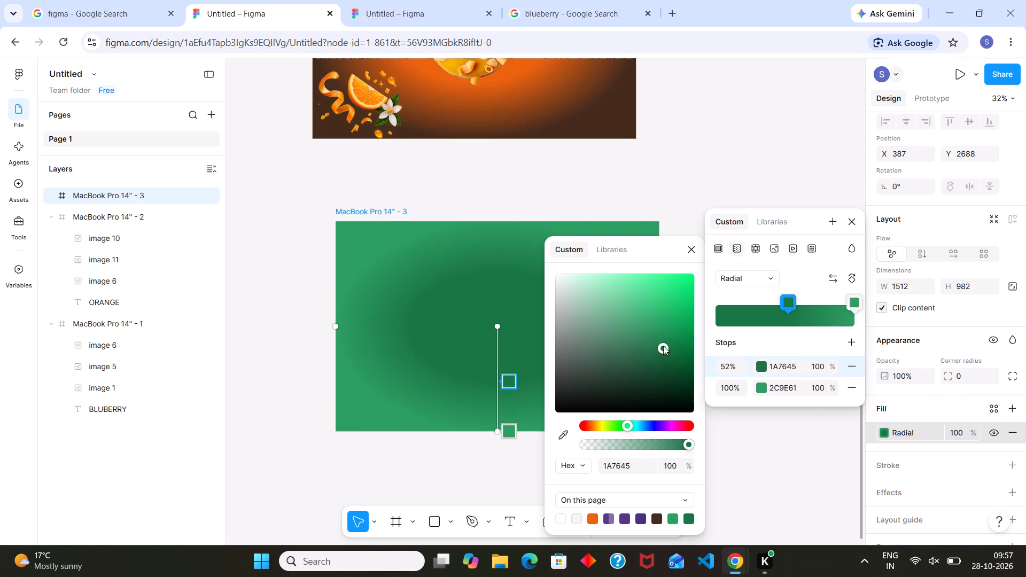
{"action": "left_click_drag", "start_coordinate": [660, 345], "coordinate": [666, 308]}
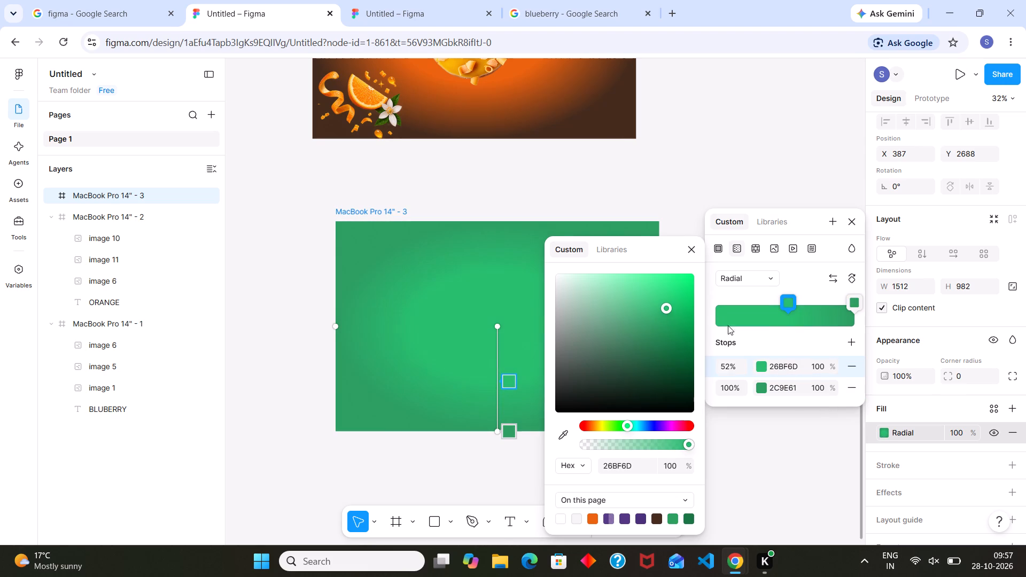
{"action": "left_click_drag", "start_coordinate": [789, 301], "coordinate": [779, 311]}
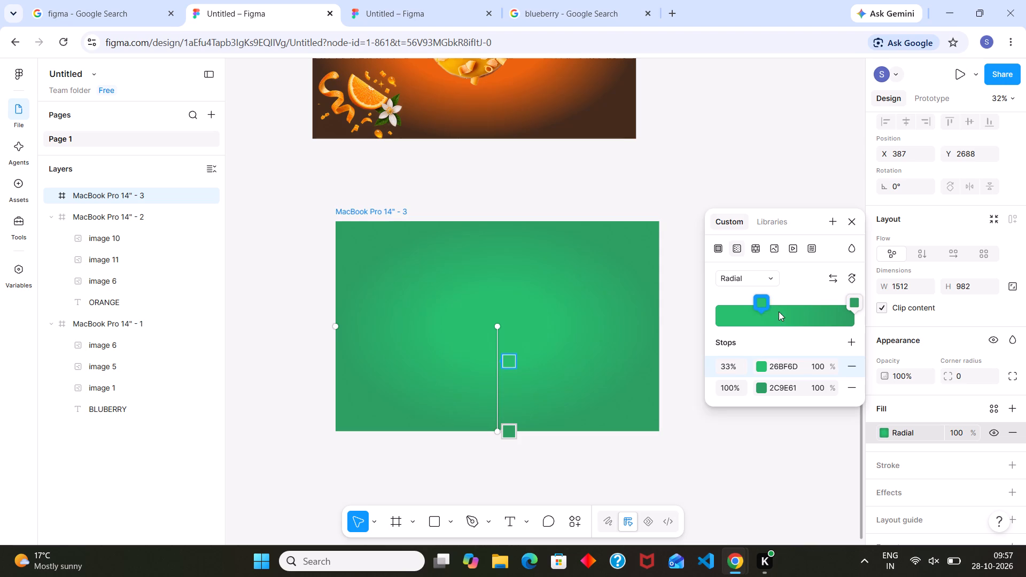
{"action": "left_click_drag", "start_coordinate": [779, 311], "coordinate": [809, 317]}
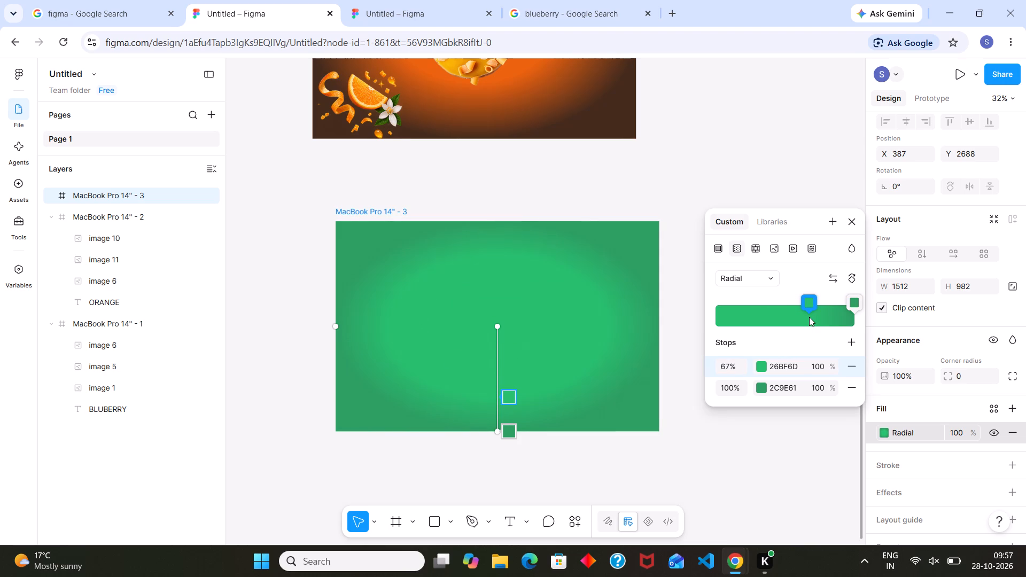
{"action": "left_click_drag", "start_coordinate": [809, 317], "coordinate": [820, 319]}
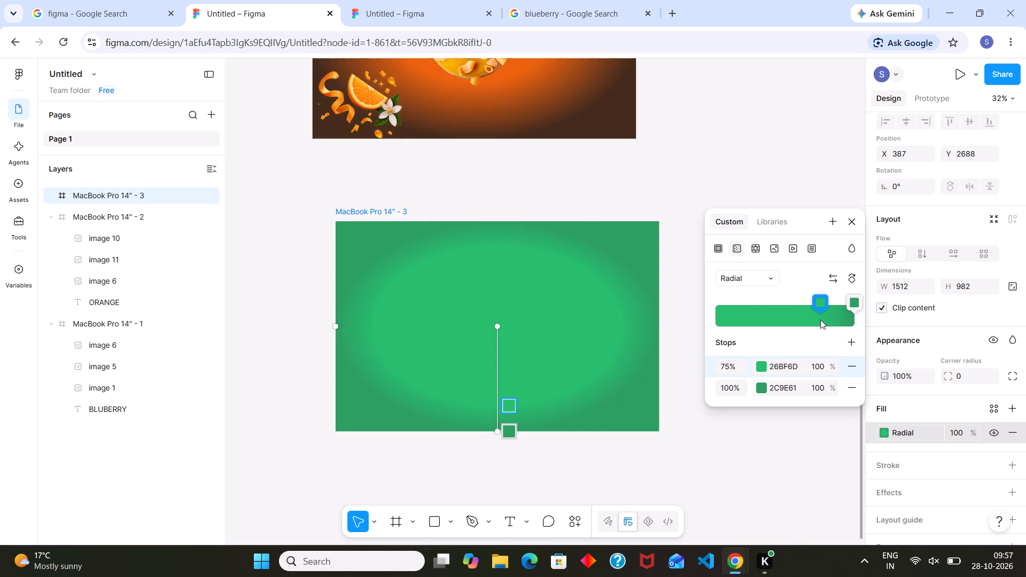
Darken the gradient's outer stop to about 1E7B49 and compare the background with the reference file's green frame.
{"action": "left_click", "coordinate": [757, 387]}
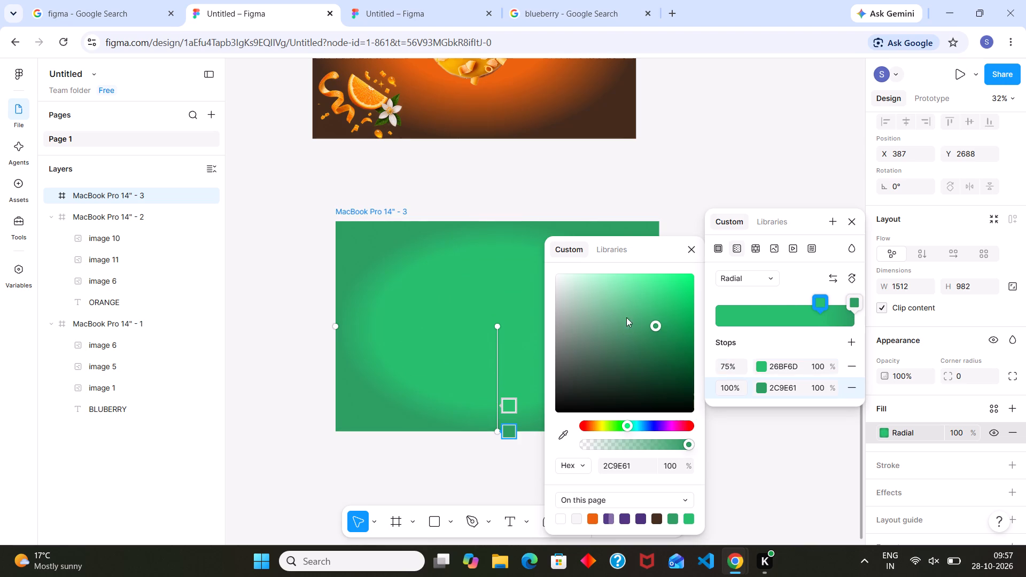
{"action": "left_click_drag", "start_coordinate": [656, 324], "coordinate": [660, 345]}
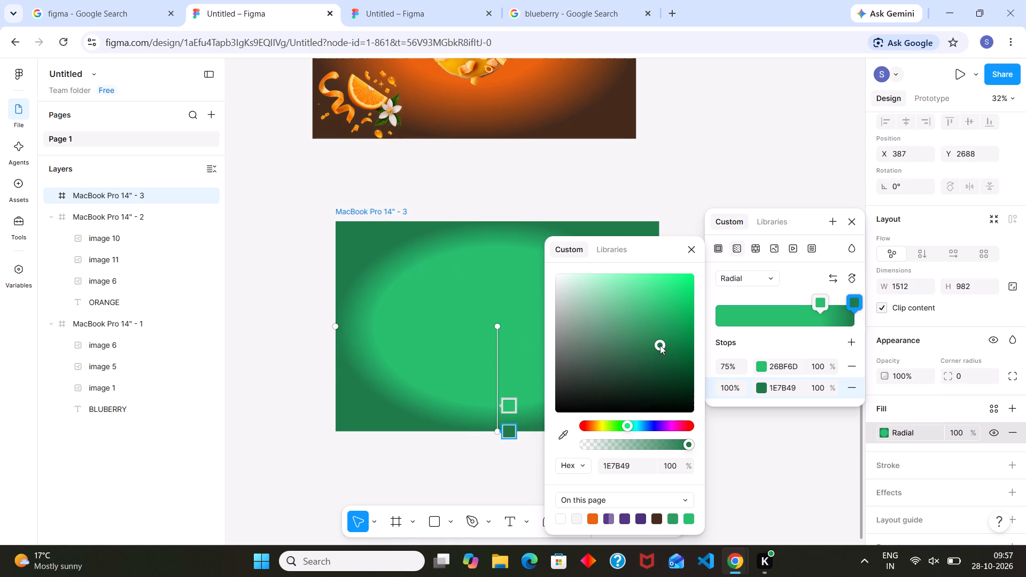
{"action": "left_click", "coordinate": [755, 124]}
{"action": "left_click", "coordinate": [442, 0]}
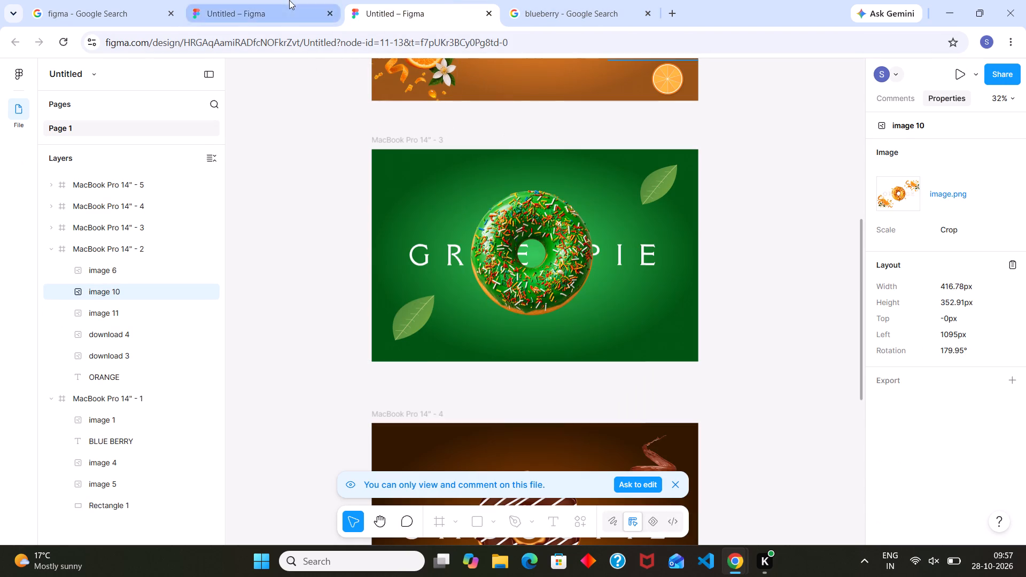
{"action": "left_click", "coordinate": [289, 0]}
{"action": "scroll", "coordinate": [576, 156], "scroll_direction": "right", "scroll_amount": 1}
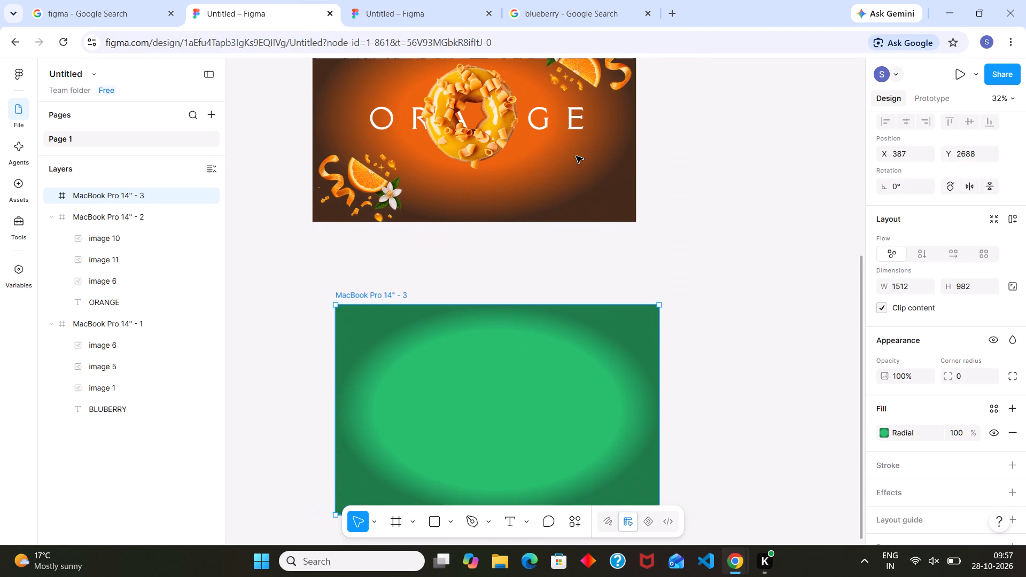
Copy the GREENPIE text from the reference's green frame into the third frame and shift it up to about Y 386.
{"action": "left_click", "coordinate": [390, 0]}
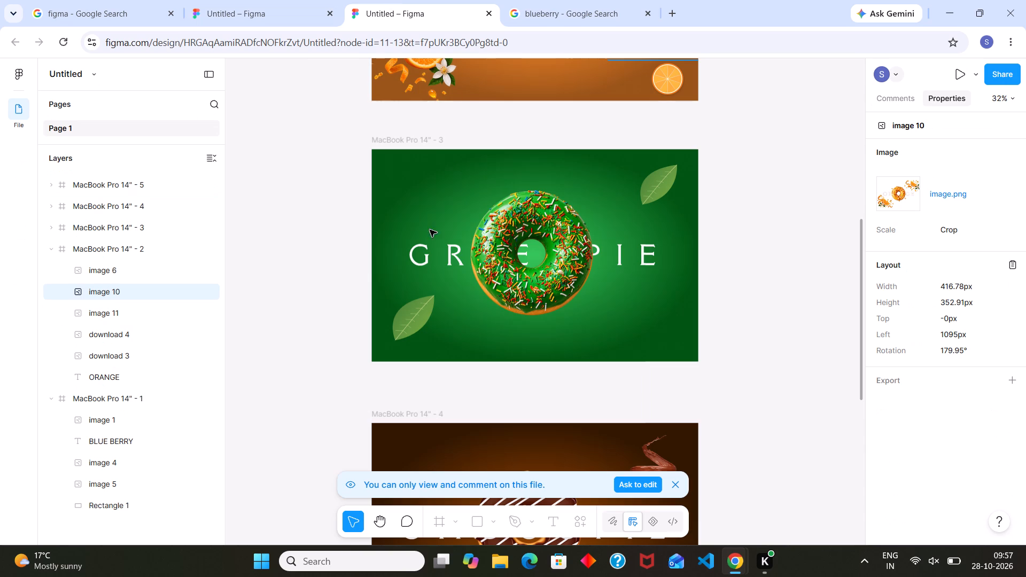
{"action": "left_click", "coordinate": [436, 249]}
{"action": "right_click", "coordinate": [436, 249]}
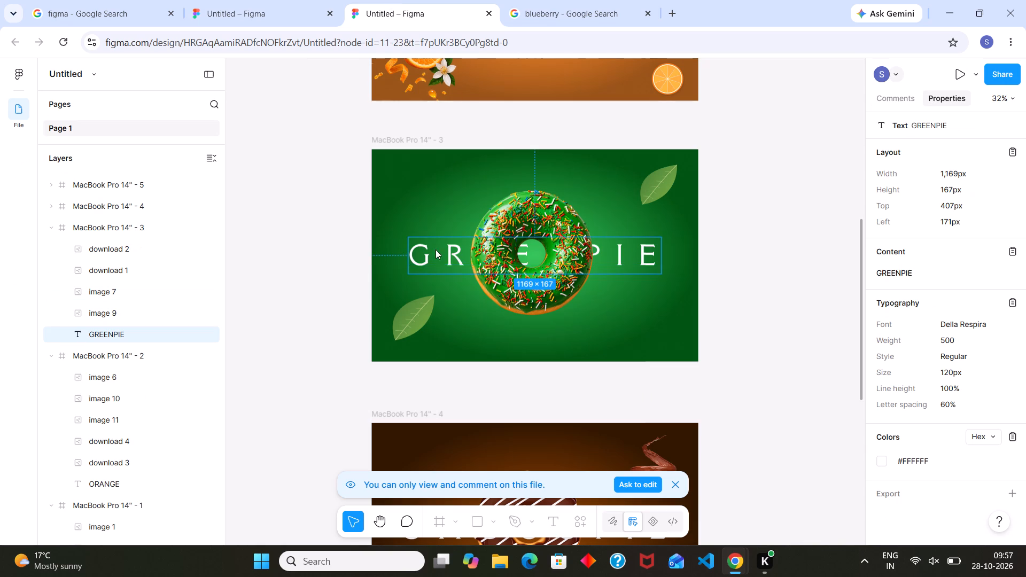
{"action": "left_click", "coordinate": [460, 263]}
{"action": "left_click", "coordinate": [282, 0]}
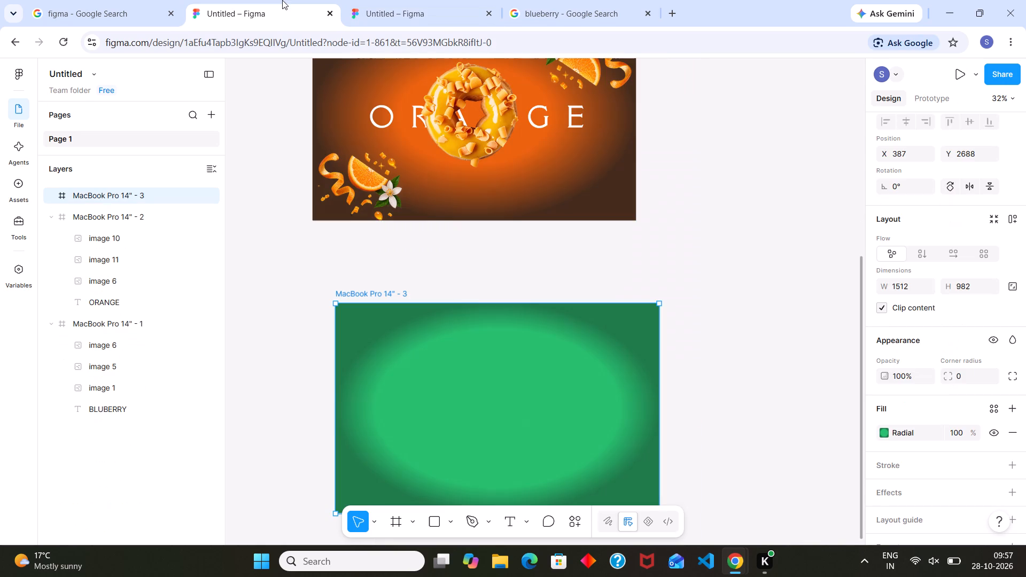
{"action": "key", "text": "ctrl+v"}
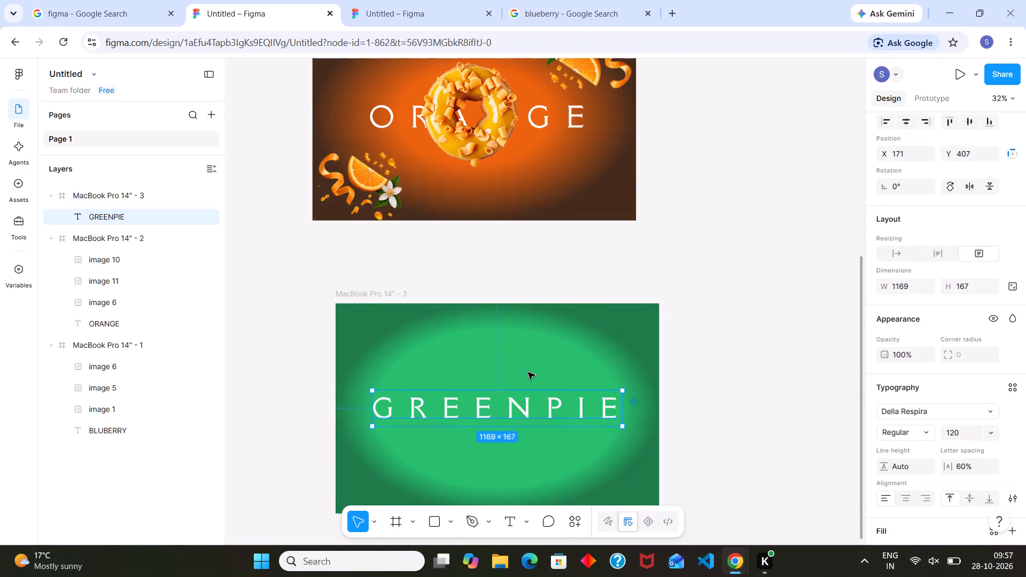
{"action": "scroll", "coordinate": [534, 340], "scroll_direction": "down", "scroll_amount": 1}
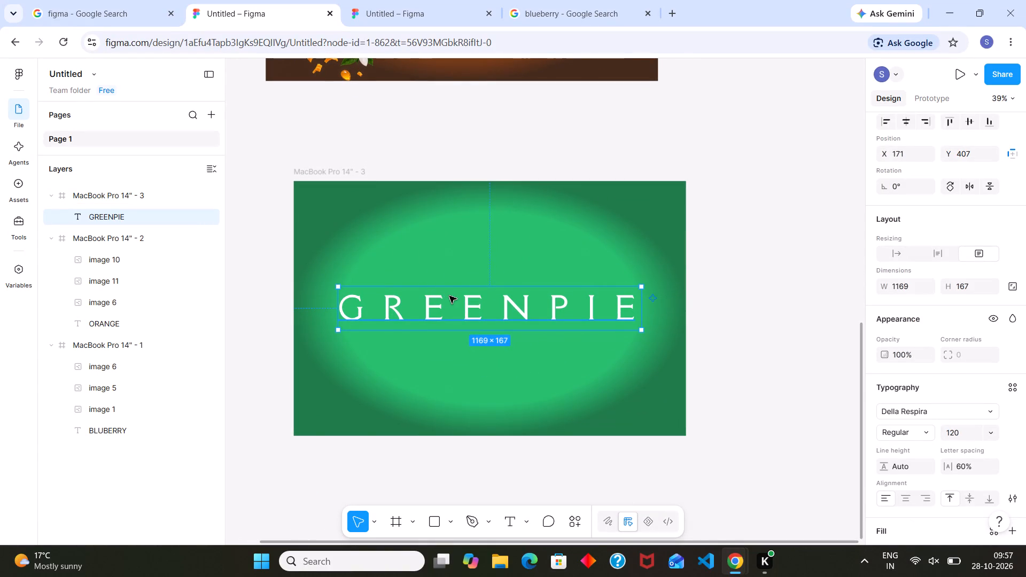
{"action": "left_click_drag", "start_coordinate": [449, 296], "coordinate": [451, 291]}
Copy the green sprinkled donut image from the reference into the third frame and centre it over the text at about X 433, Y 147.
{"action": "left_click", "coordinate": [400, 0]}
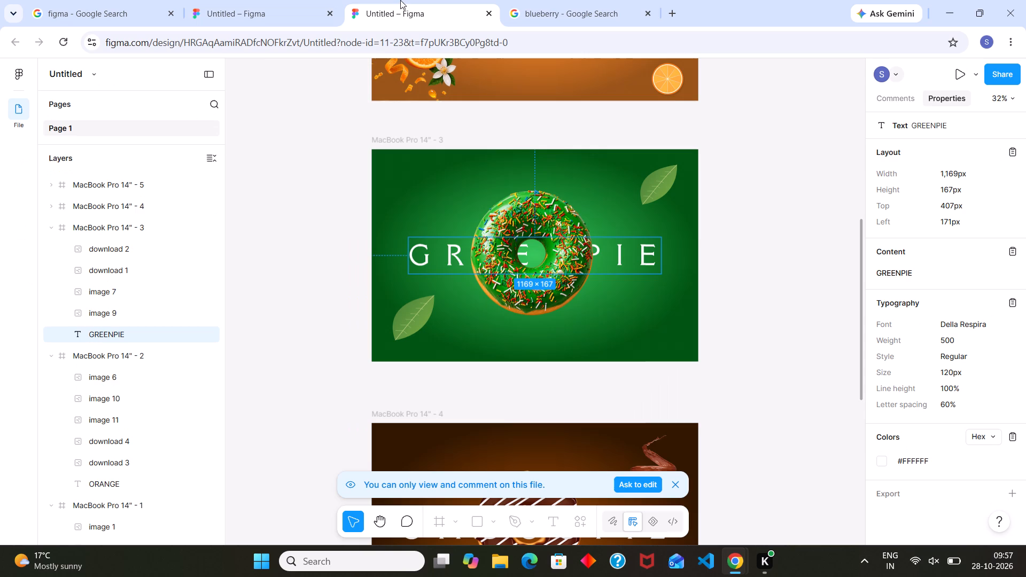
{"action": "left_click", "coordinate": [513, 208]}
{"action": "left_click", "coordinate": [513, 208]}
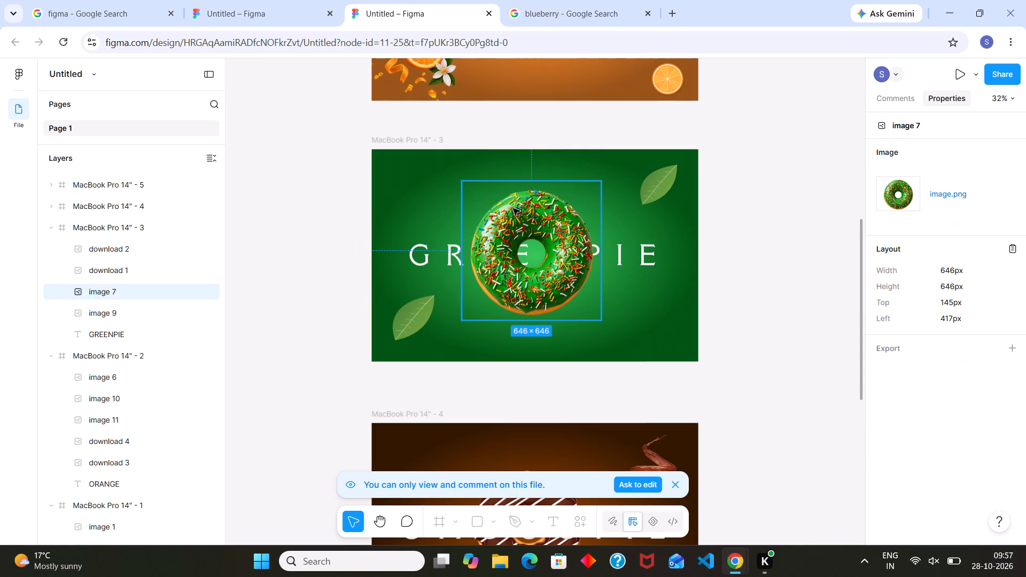
{"action": "right_click", "coordinate": [513, 208]}
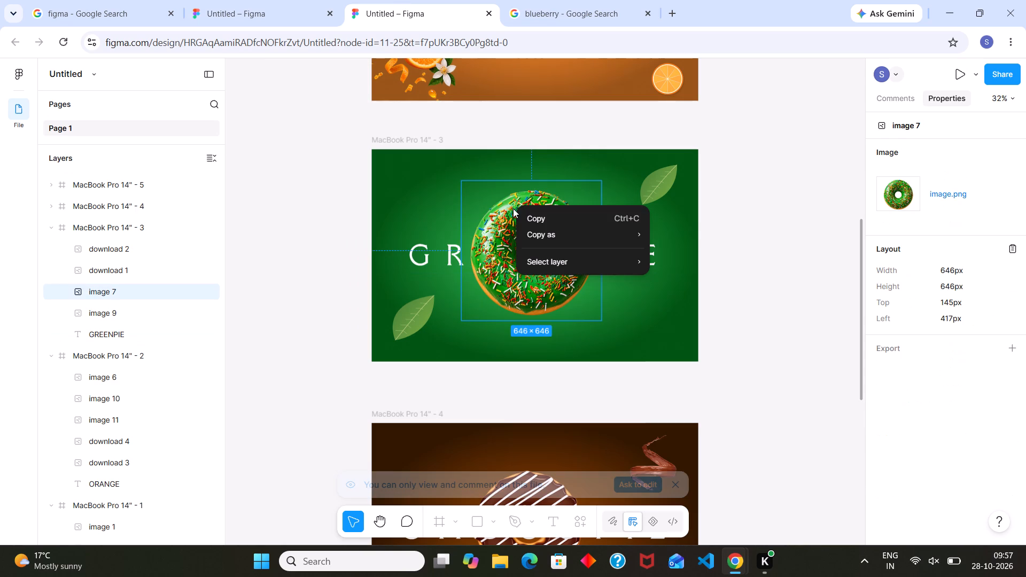
{"action": "left_click", "coordinate": [534, 224]}
{"action": "left_click", "coordinate": [318, 0]}
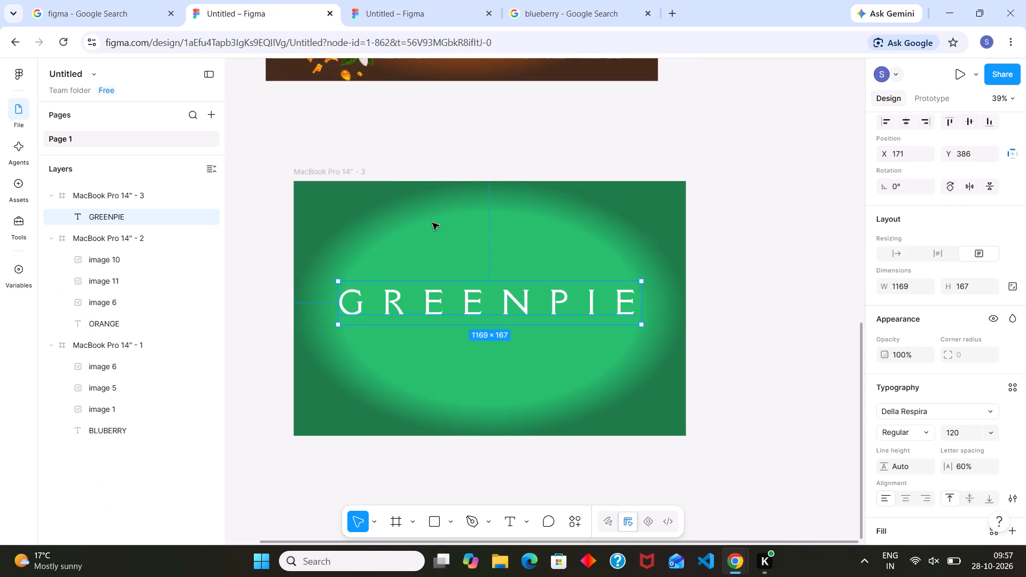
{"action": "key", "text": "ctrl+v"}
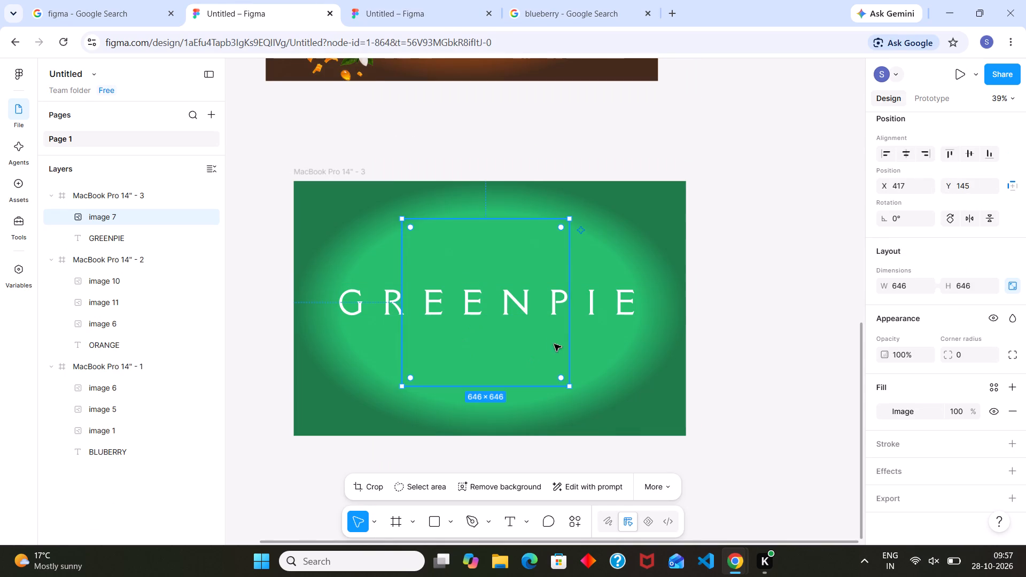
{"action": "left_click_drag", "start_coordinate": [538, 376], "coordinate": [549, 367]}
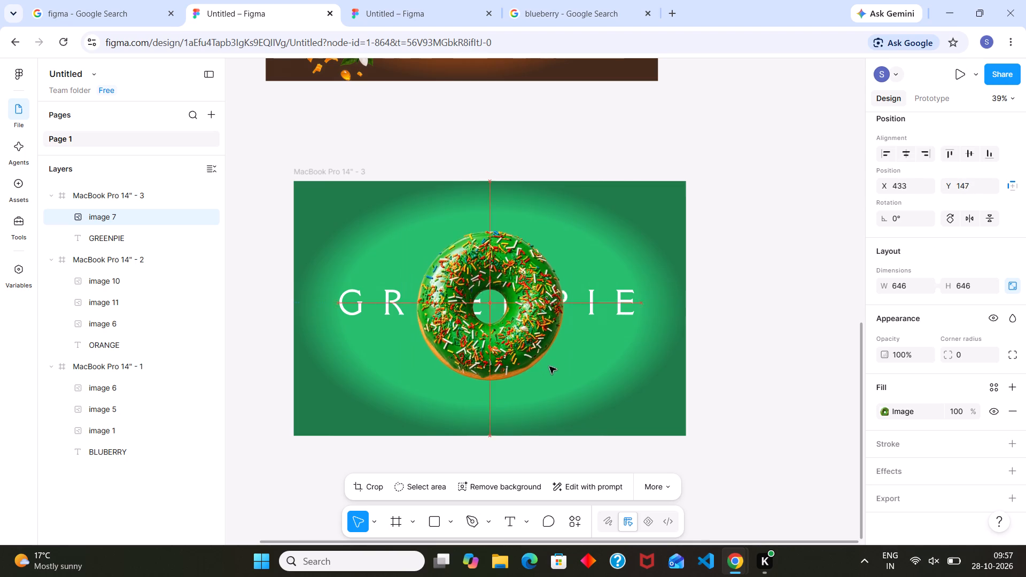
{"action": "left_click_drag", "start_coordinate": [549, 367], "coordinate": [538, 375]}
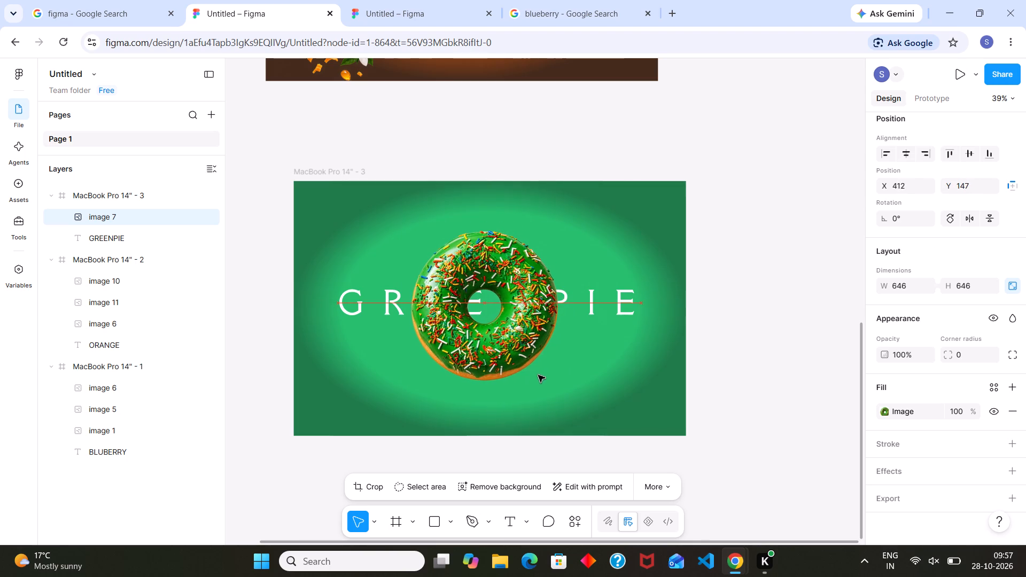
{"action": "left_click_drag", "start_coordinate": [538, 375], "coordinate": [543, 373]}
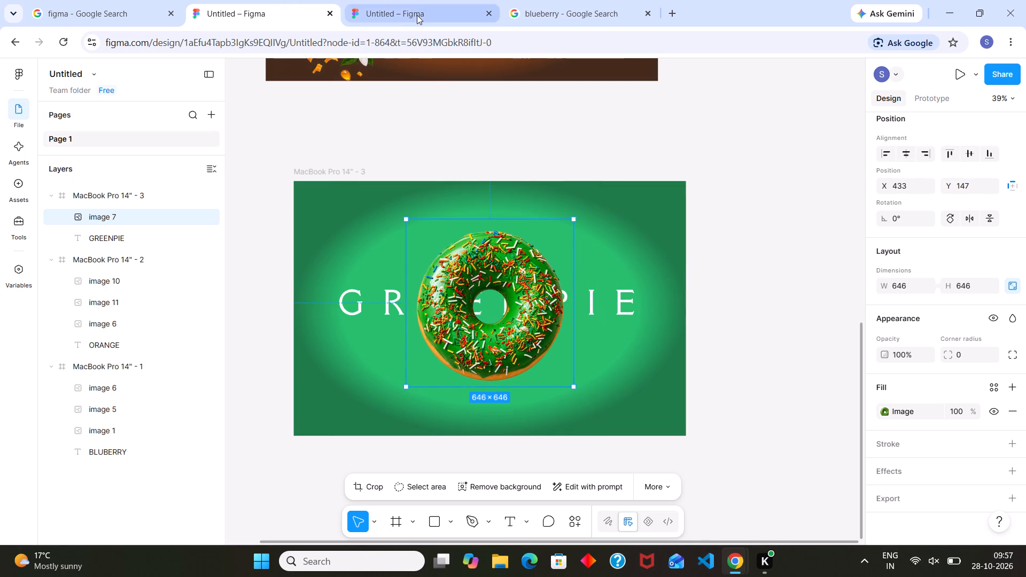
Copy the reference's lower-left leaf image into the third frame and place it in the lower-left corner at about X 7, Y 702.
{"action": "left_click", "coordinate": [417, 15]}
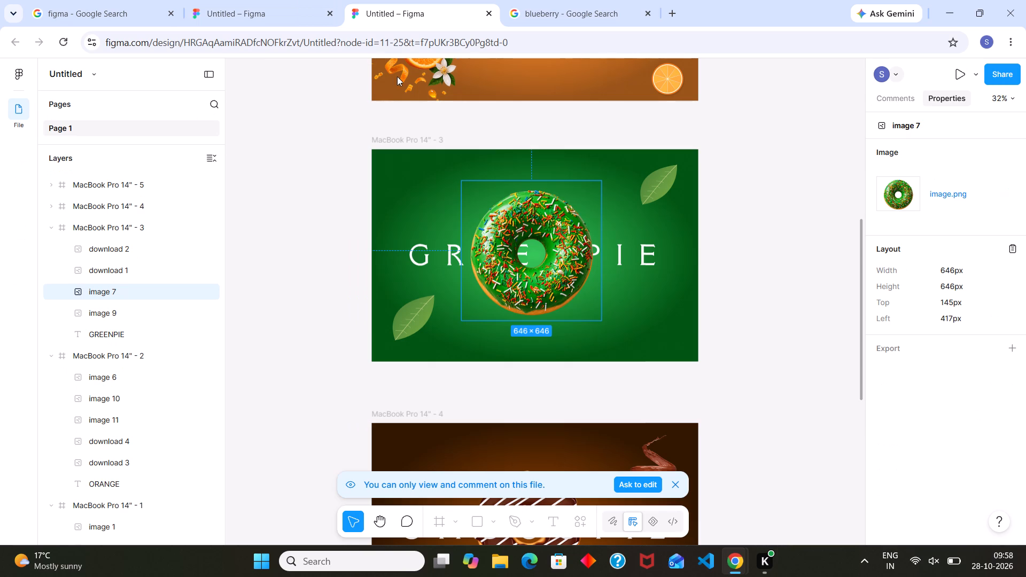
{"action": "left_click", "coordinate": [408, 326]}
{"action": "right_click", "coordinate": [408, 326]}
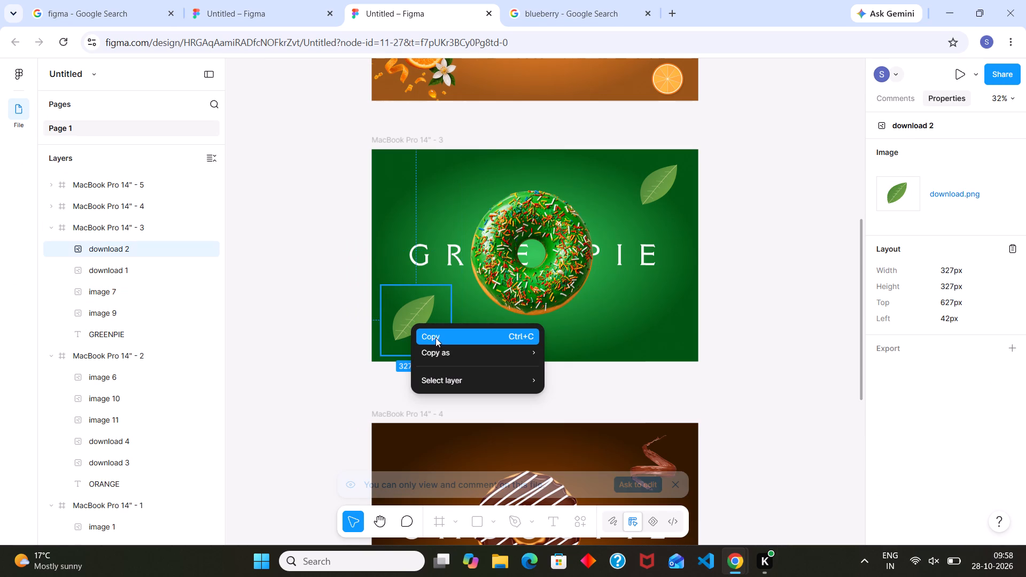
{"action": "left_click", "coordinate": [436, 337]}
{"action": "left_click", "coordinate": [308, 1]}
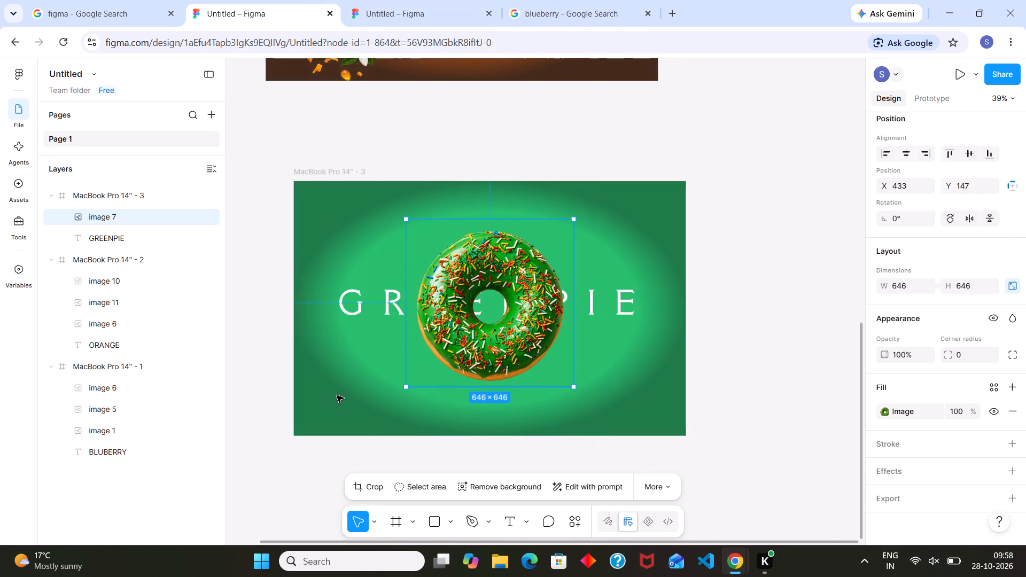
{"action": "left_click", "coordinate": [337, 395]}
{"action": "key", "text": "ctrl+v"}
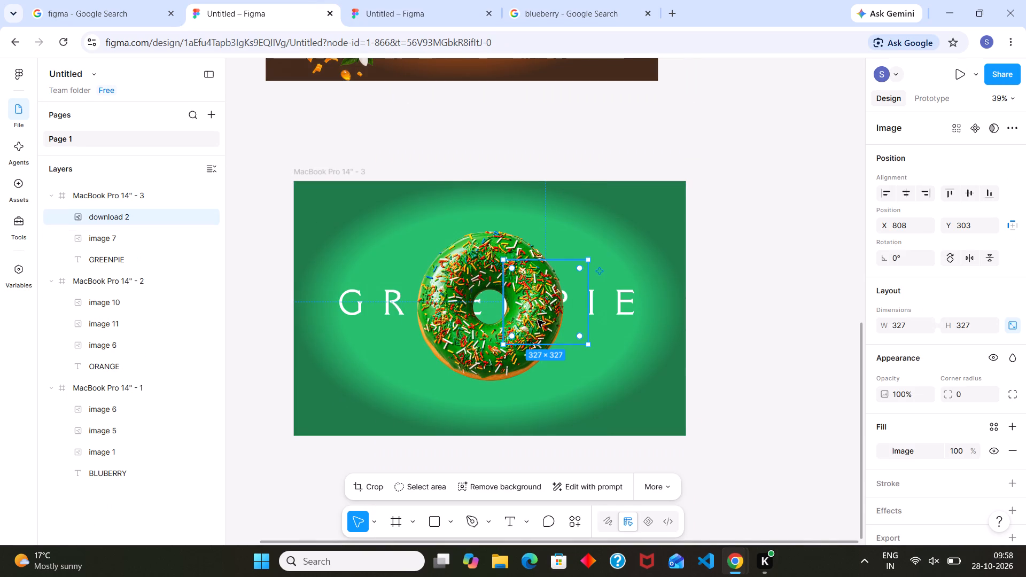
{"action": "left_click_drag", "start_coordinate": [546, 310], "coordinate": [393, 376]}
{"action": "left_click_drag", "start_coordinate": [393, 376], "coordinate": [367, 387]}
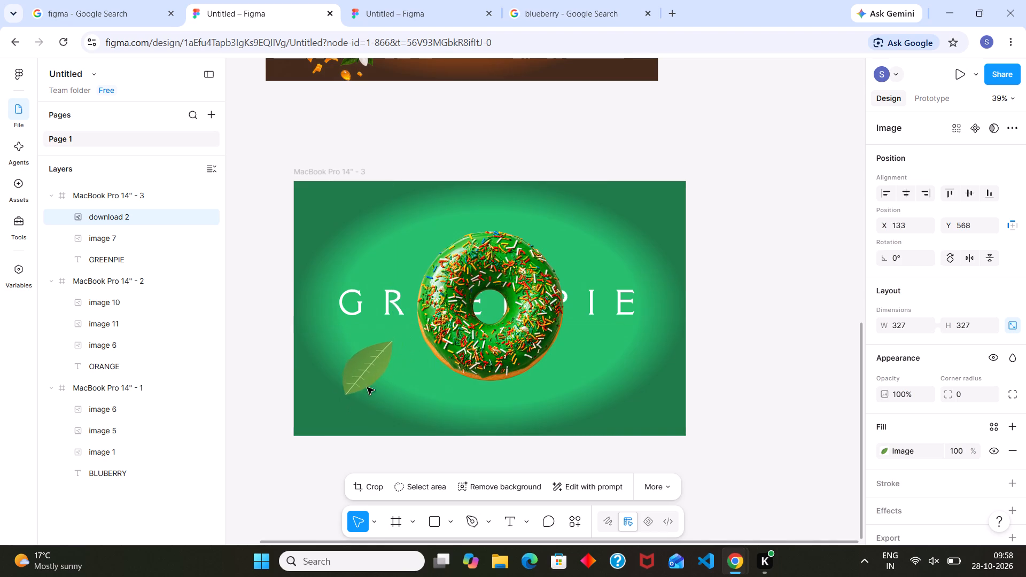
{"action": "left_click_drag", "start_coordinate": [367, 387], "coordinate": [340, 414]}
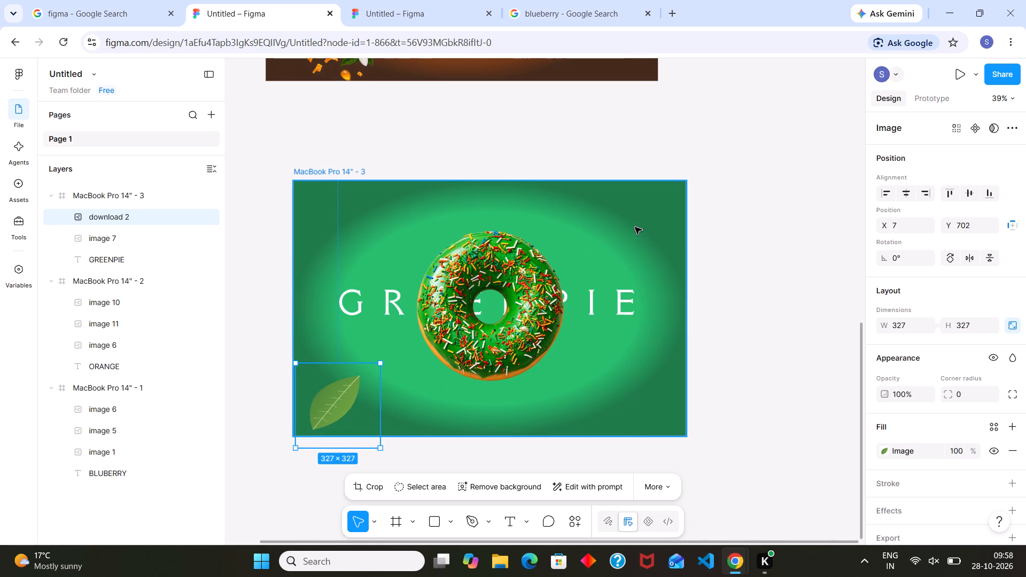
Paste two more copies of the leaf image into the third, green frame at X 42, Y 627.
{"action": "key", "text": "ctrl+v"}
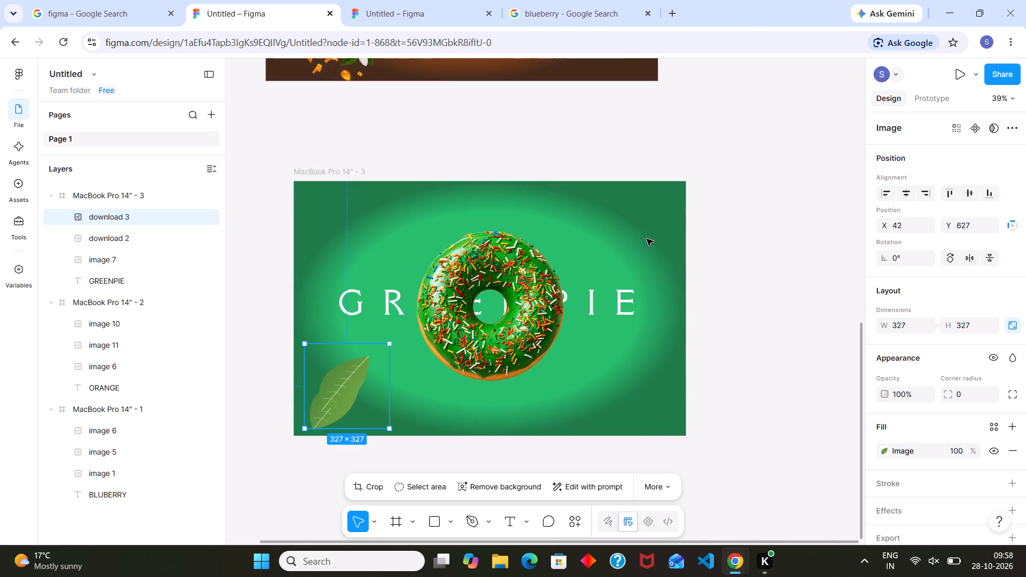
{"action": "key", "text": "ctrl+v"}
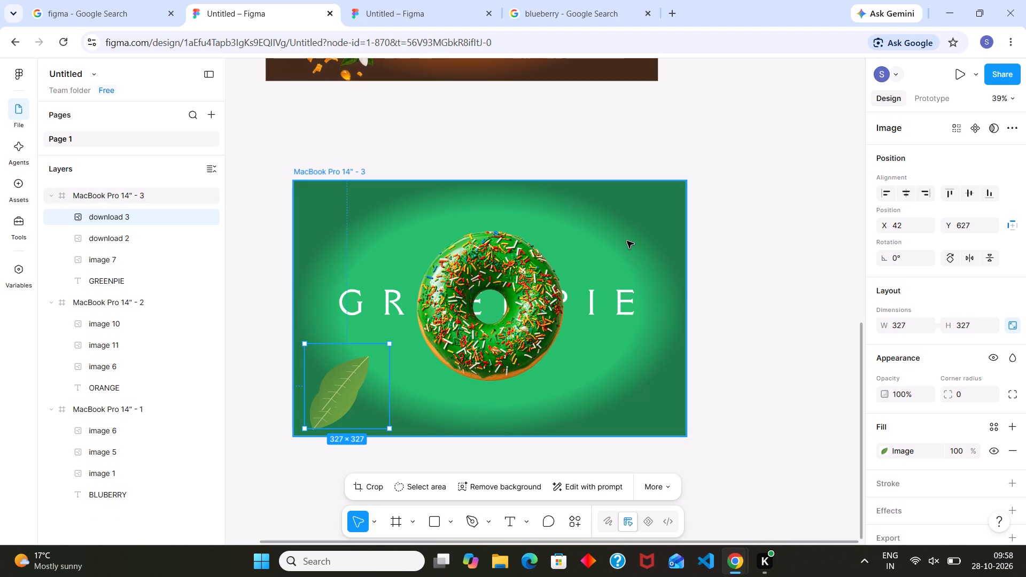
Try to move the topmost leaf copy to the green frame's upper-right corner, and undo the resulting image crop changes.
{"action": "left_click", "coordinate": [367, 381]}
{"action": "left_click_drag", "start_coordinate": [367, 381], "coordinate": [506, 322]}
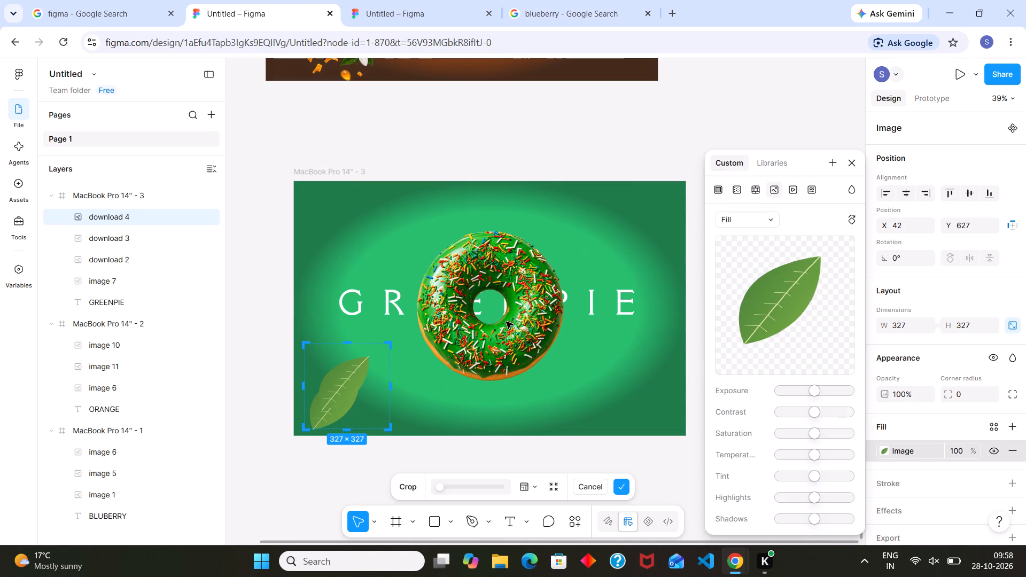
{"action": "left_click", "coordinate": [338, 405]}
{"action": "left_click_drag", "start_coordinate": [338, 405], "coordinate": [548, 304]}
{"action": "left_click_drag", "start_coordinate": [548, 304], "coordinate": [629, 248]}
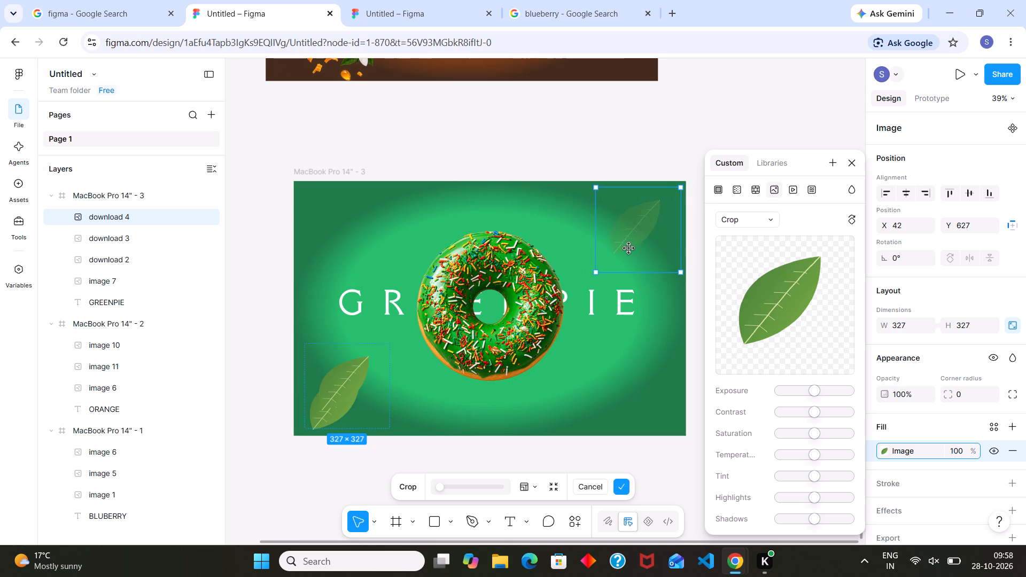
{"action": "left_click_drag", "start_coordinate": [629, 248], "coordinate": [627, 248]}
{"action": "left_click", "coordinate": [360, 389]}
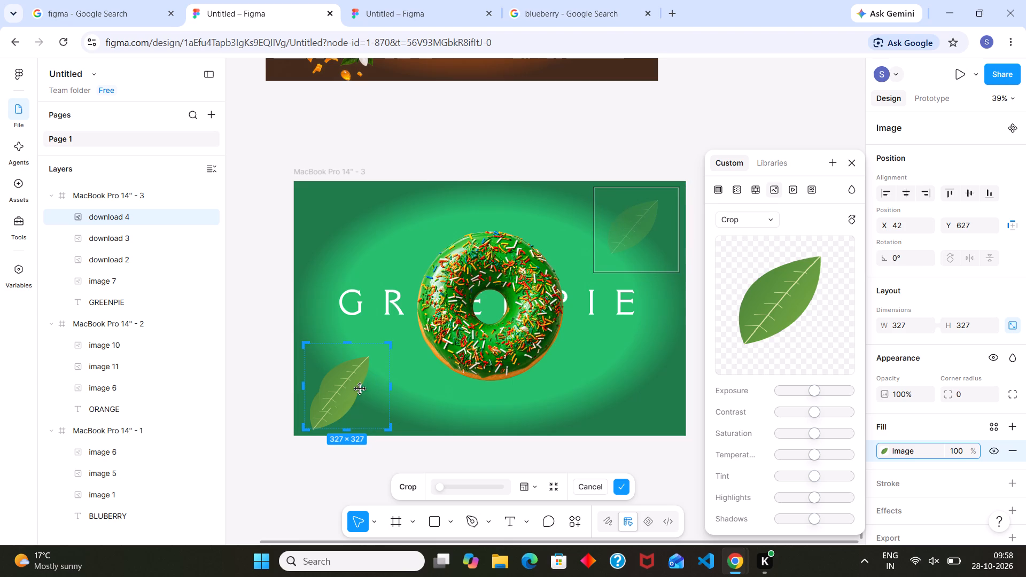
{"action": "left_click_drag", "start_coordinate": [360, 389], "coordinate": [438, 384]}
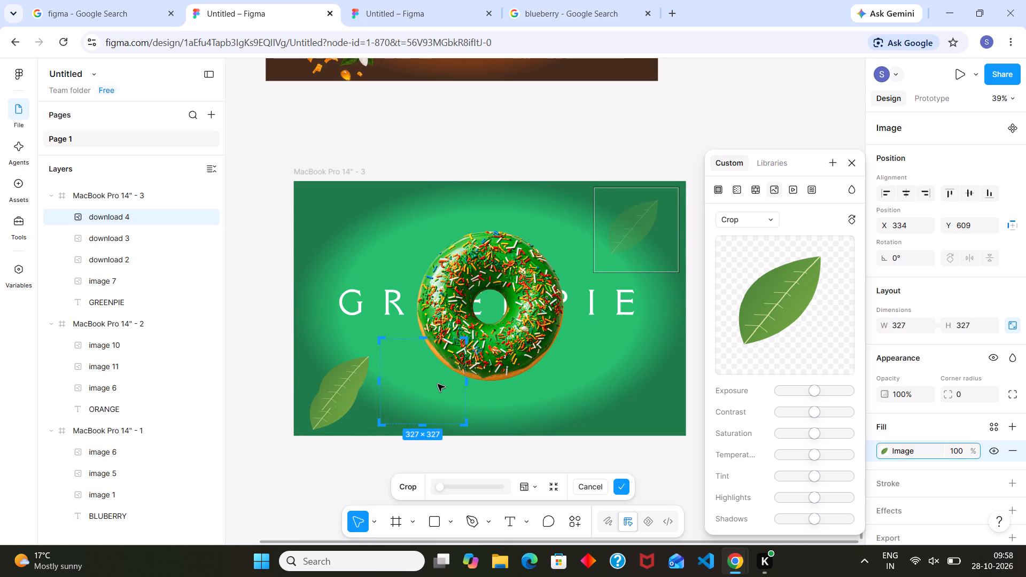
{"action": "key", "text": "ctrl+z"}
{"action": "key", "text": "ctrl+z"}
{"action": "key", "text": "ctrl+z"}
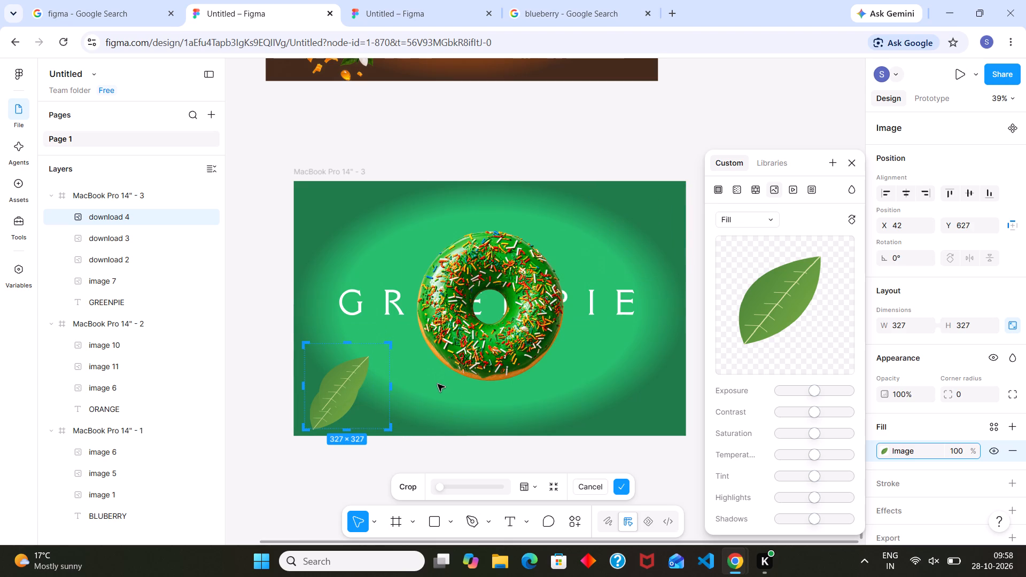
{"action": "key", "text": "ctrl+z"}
Move the topmost leaf copy to the green frame's upper-right corner at about X 1154, Y 0.
{"action": "left_click_drag", "start_coordinate": [363, 407], "coordinate": [568, 285]}
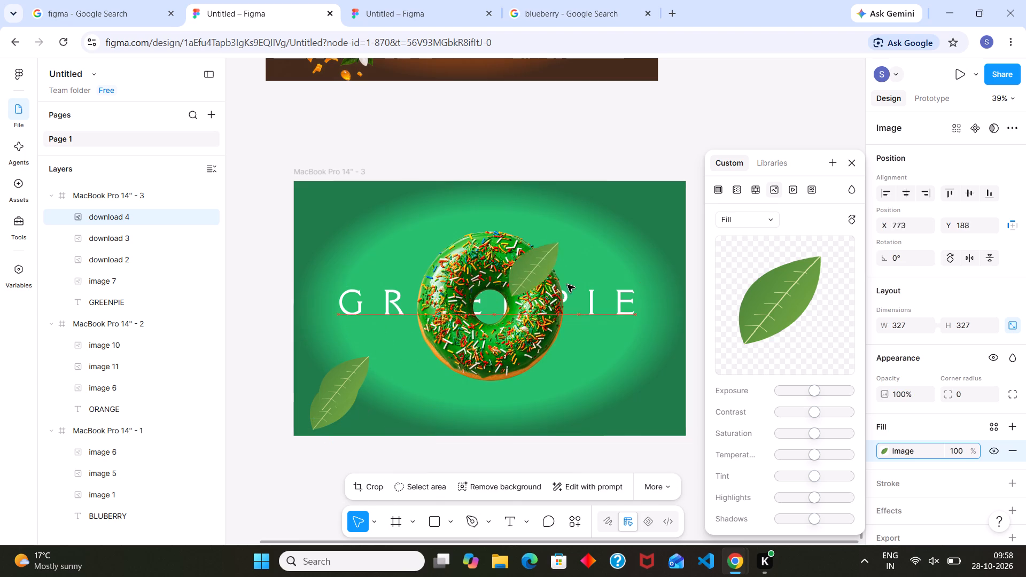
{"action": "left_click_drag", "start_coordinate": [568, 285], "coordinate": [651, 247]}
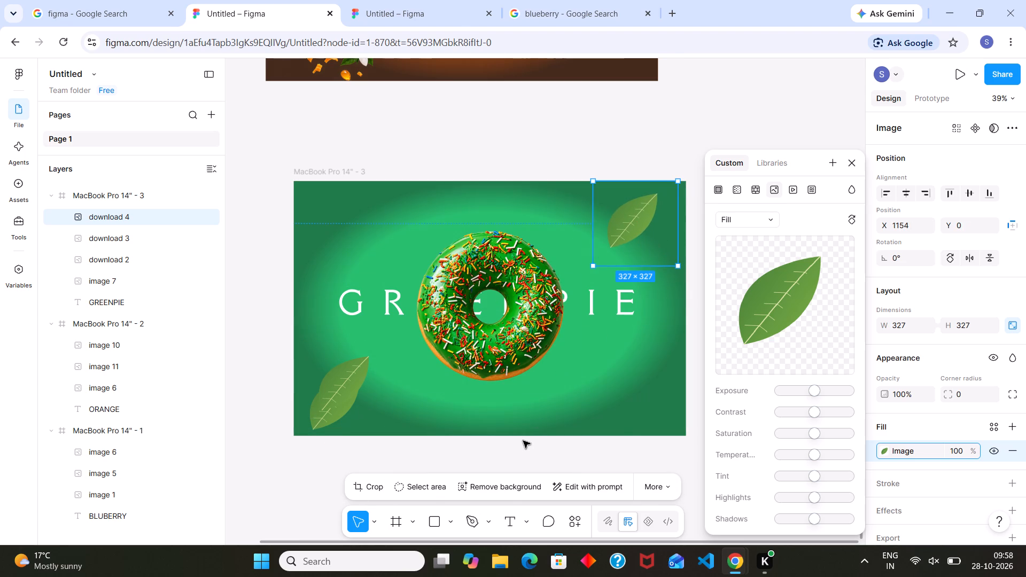
{"action": "left_click", "coordinate": [519, 448]}
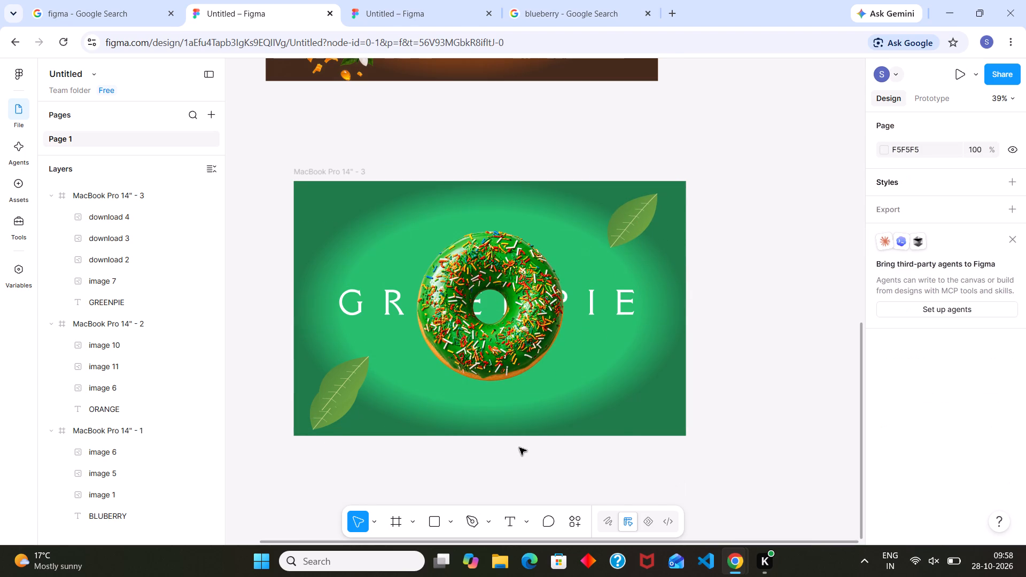
Review the BLUBERRY, ORANGE and GREENPIE frames on the canvas.
{"action": "scroll", "coordinate": [519, 448], "scroll_direction": "up", "scroll_amount": 8}
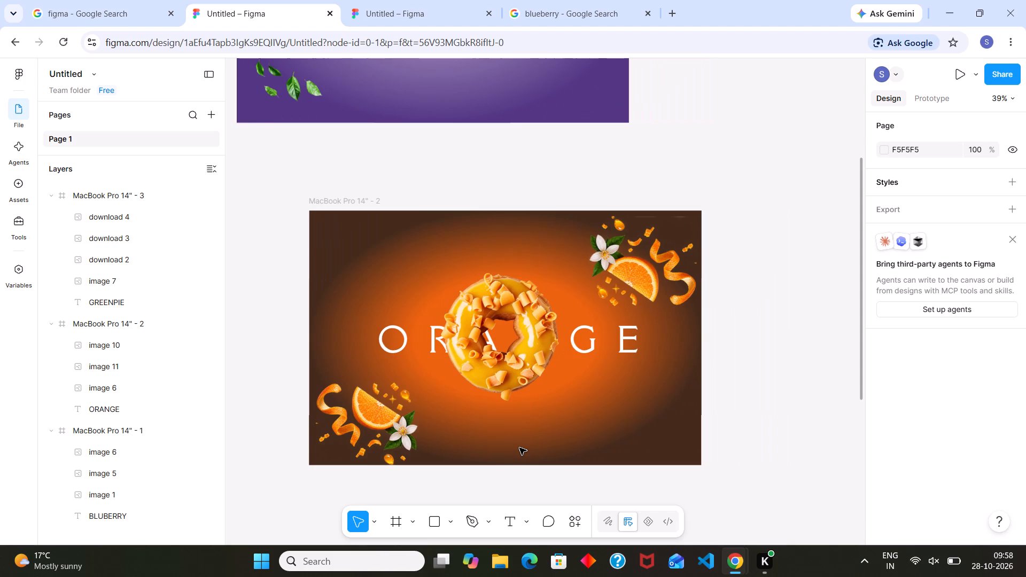
{"action": "scroll", "coordinate": [519, 448], "scroll_direction": "up", "scroll_amount": 5}
{"action": "scroll", "coordinate": [519, 448], "scroll_direction": "down", "scroll_amount": 5}
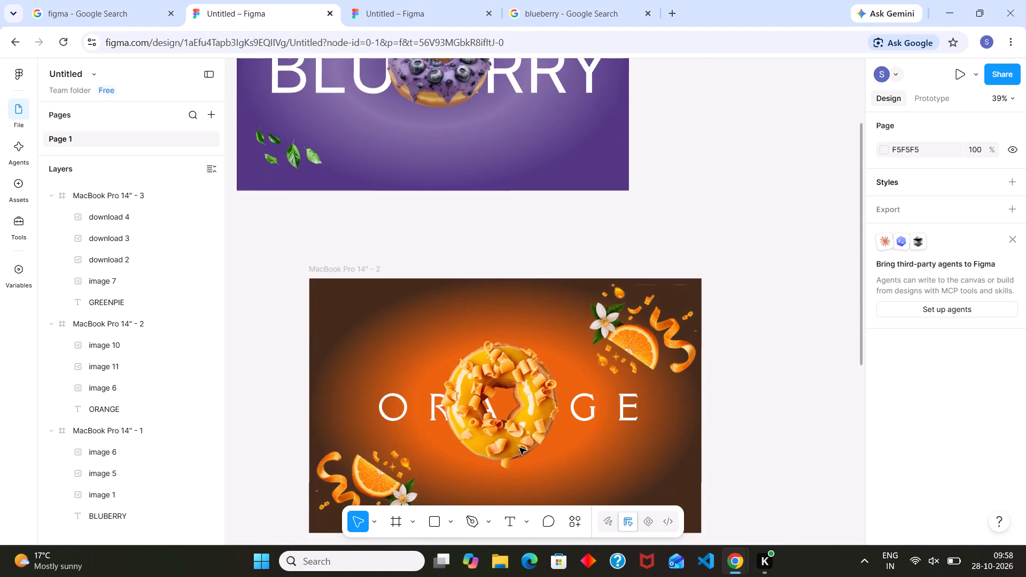
{"action": "left_click_drag", "start_coordinate": [500, 263], "coordinate": [519, 263]}
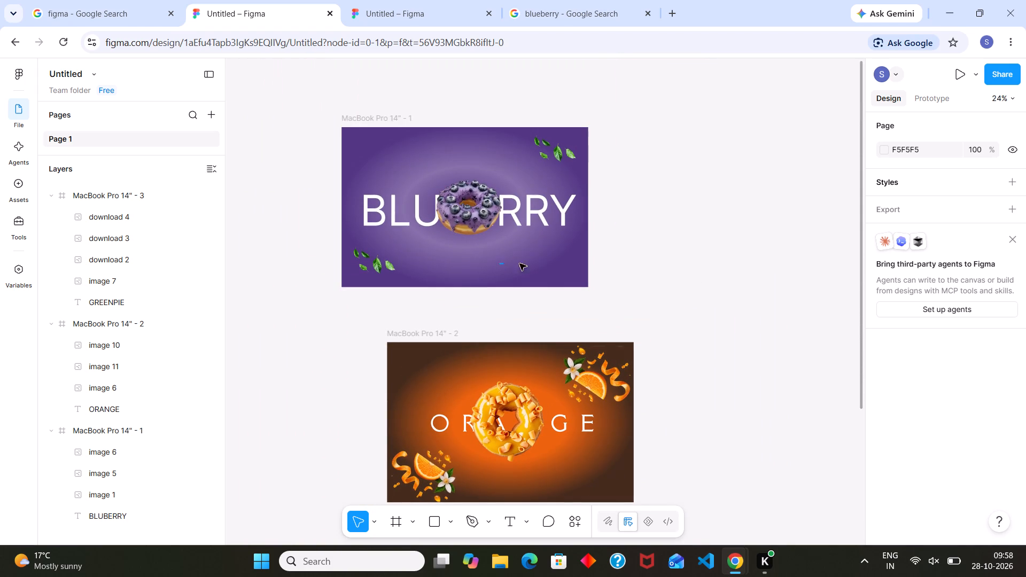
{"action": "left_click_drag", "start_coordinate": [519, 263], "coordinate": [535, 261]}
{"action": "triple_click", "coordinate": [535, 261]}
{"action": "scroll", "coordinate": [600, 307], "scroll_direction": "down", "scroll_amount": 4}
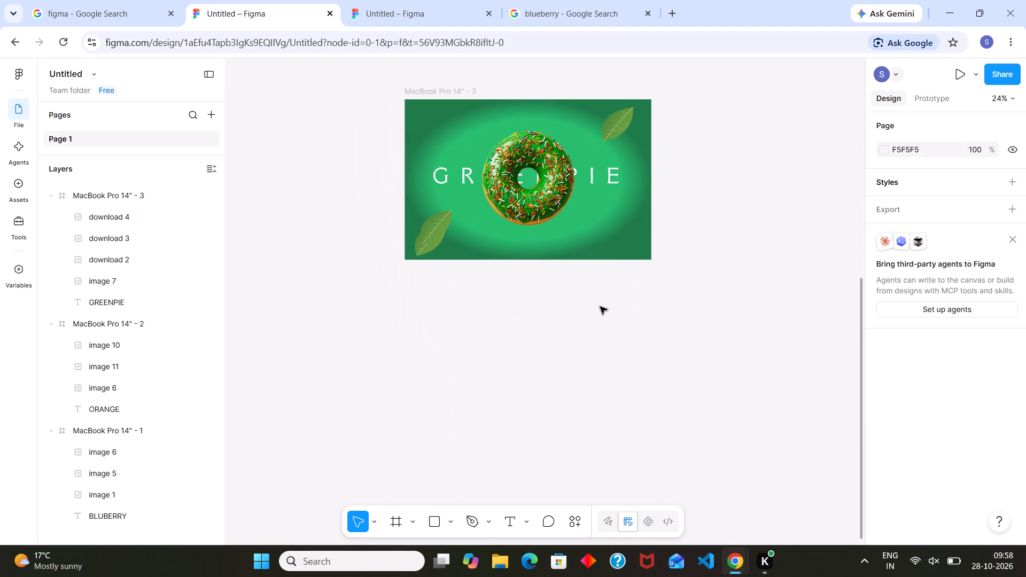
{"action": "scroll", "coordinate": [600, 307], "scroll_direction": "down", "scroll_amount": 2}
{"action": "scroll", "coordinate": [600, 307], "scroll_direction": "up", "scroll_amount": 2}
Switch to the reference file and inspect the gradient colours of its brown CHOCOPIE frame.
{"action": "left_click", "coordinate": [445, 0]}
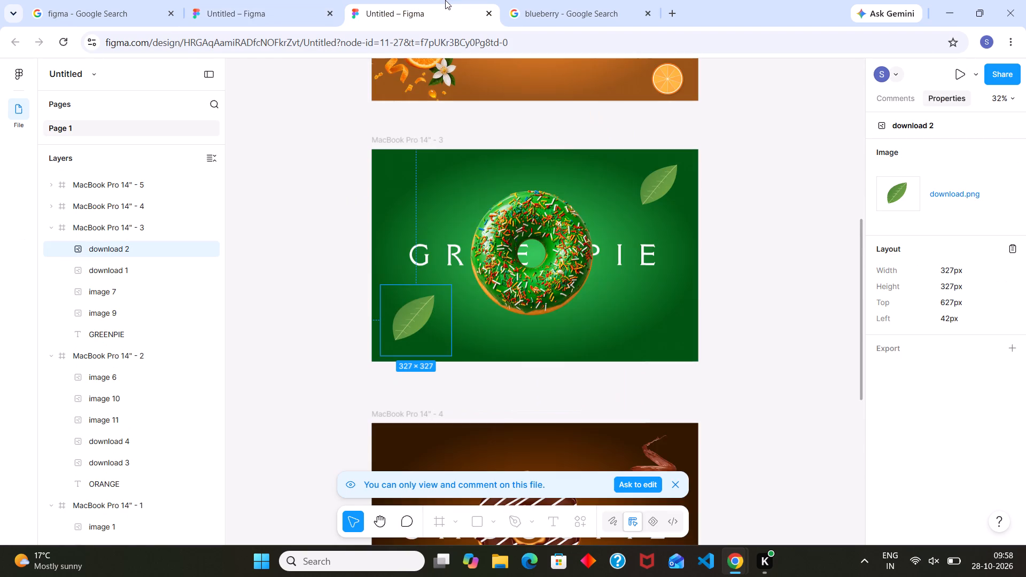
{"action": "scroll", "coordinate": [561, 217], "scroll_direction": "down", "scroll_amount": 3}
{"action": "scroll", "coordinate": [561, 217], "scroll_direction": "right", "scroll_amount": 1}
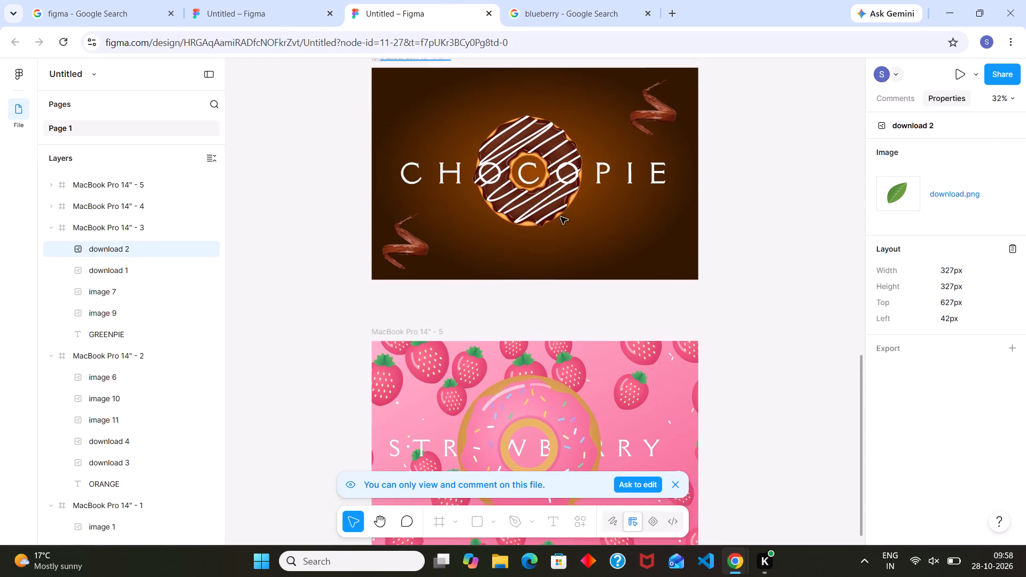
{"action": "scroll", "coordinate": [561, 217], "scroll_direction": "right", "scroll_amount": 1}
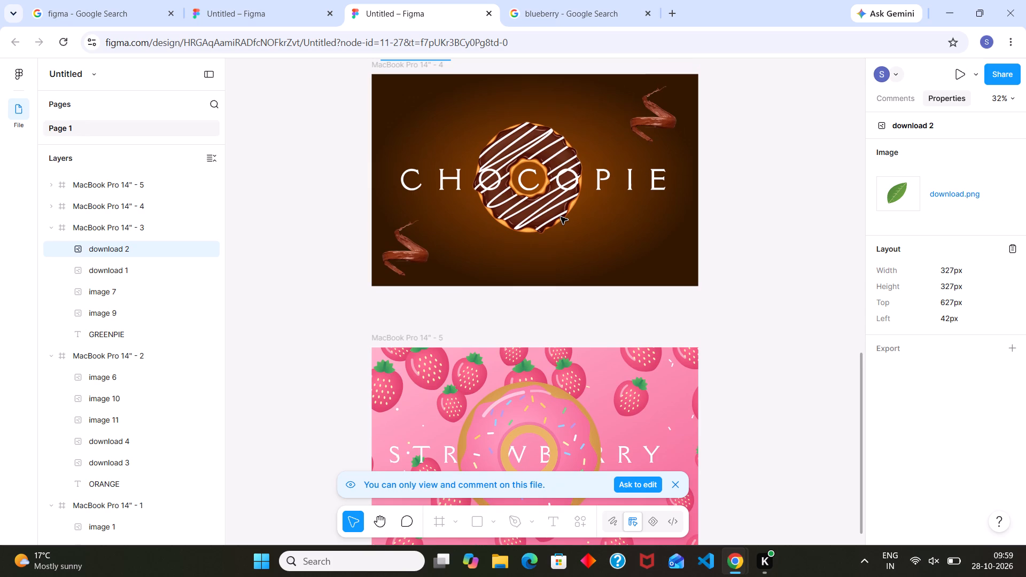
{"action": "double_click", "coordinate": [410, 107]}
{"action": "triple_click", "coordinate": [458, 107]}
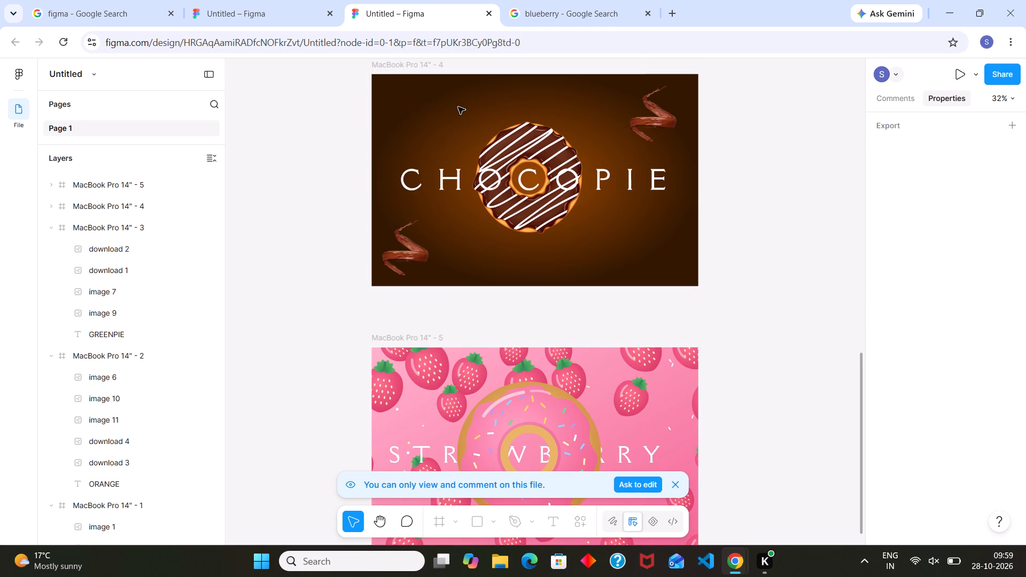
{"action": "triple_click", "coordinate": [574, 271]}
{"action": "left_click", "coordinate": [154, 207]}
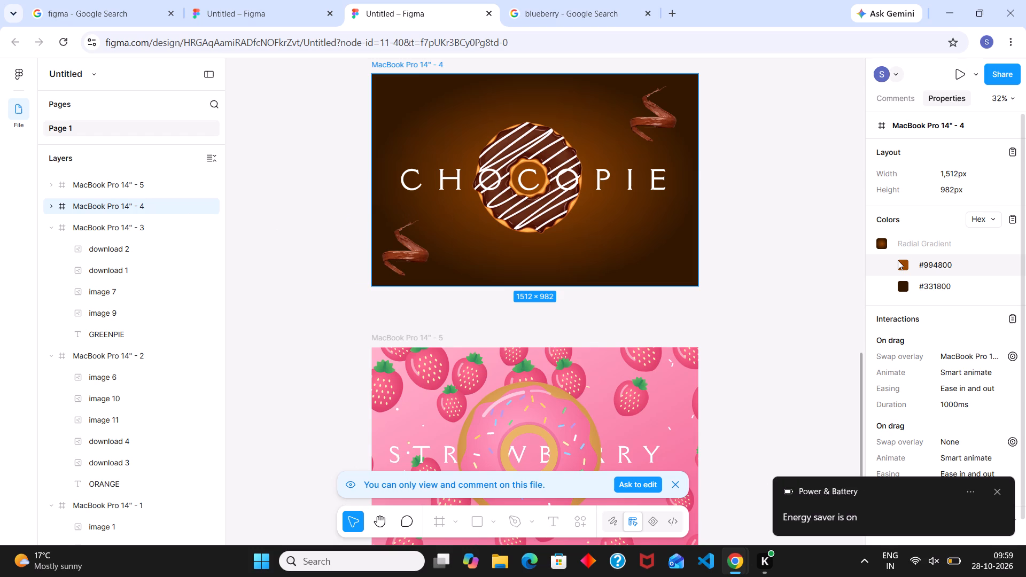
Back in the new file, add a 1512 × 982 MacBook Pro 14" frame below the green frame at about X 504, Y 4007.
{"action": "left_click", "coordinate": [232, 0]}
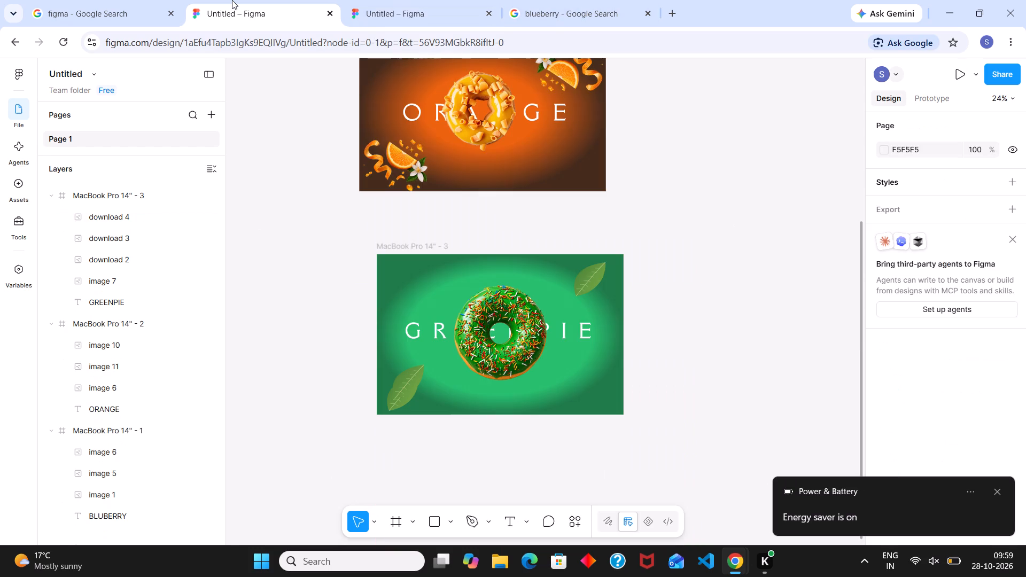
{"action": "scroll", "coordinate": [542, 363], "scroll_direction": "down", "scroll_amount": 1}
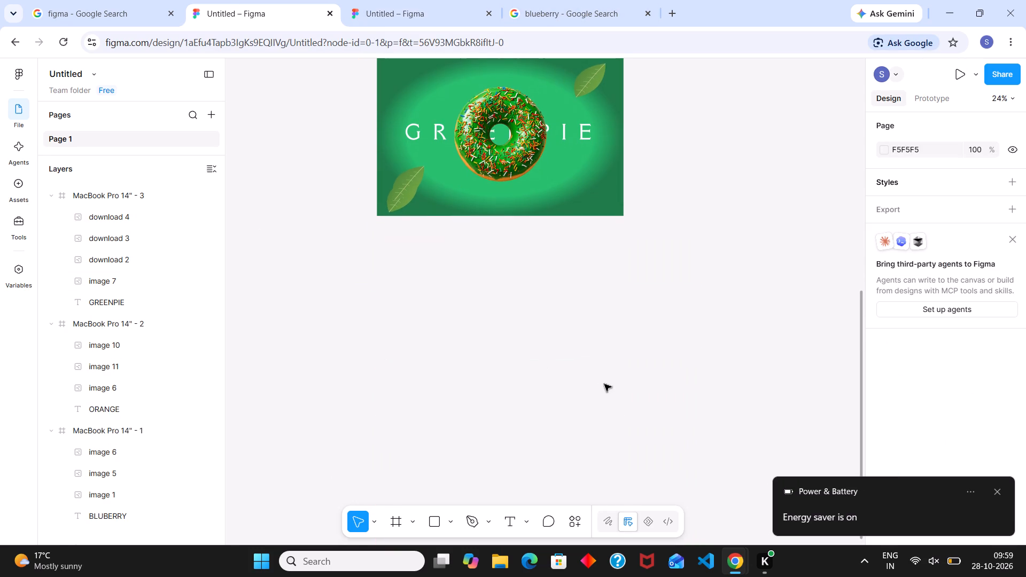
{"action": "key", "text": "f"}
{"action": "left_click", "coordinate": [927, 237]}
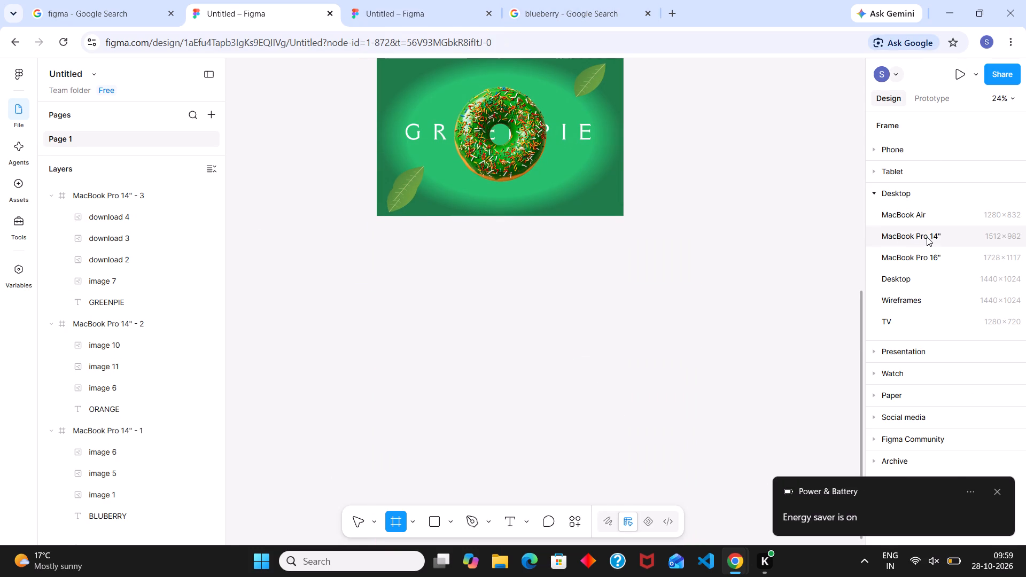
{"action": "left_click", "coordinate": [603, 352]}
{"action": "left_click_drag", "start_coordinate": [603, 352], "coordinate": [576, 400]}
{"action": "scroll", "coordinate": [734, 380], "scroll_direction": "down", "scroll_amount": 1}
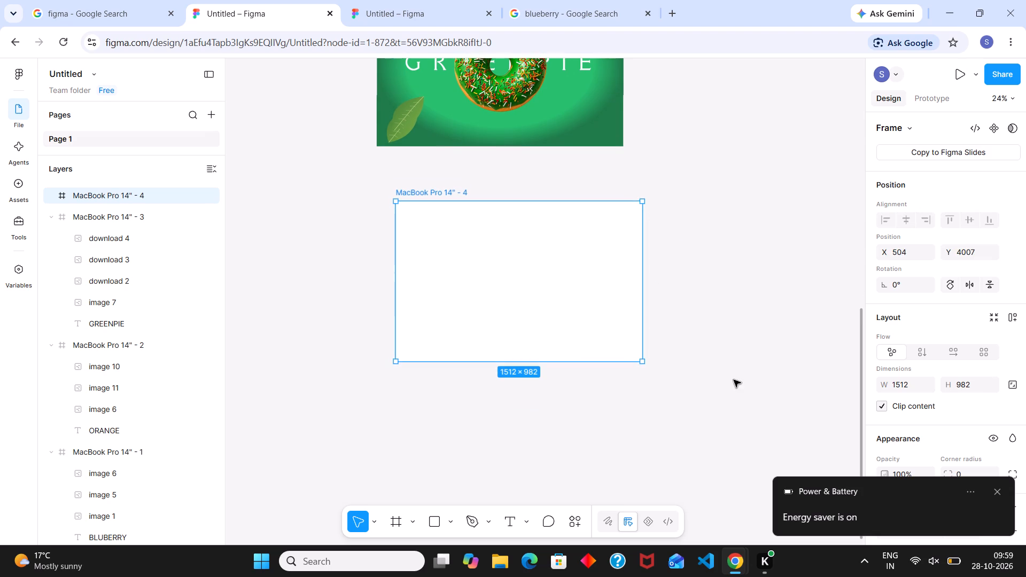
Set the new fourth frame's fill colour to 331800.
{"action": "scroll", "coordinate": [734, 380], "scroll_direction": "down", "scroll_amount": 1}
{"action": "double_click", "coordinate": [508, 290]}
{"action": "scroll", "coordinate": [901, 399], "scroll_direction": "down", "scroll_amount": 1}
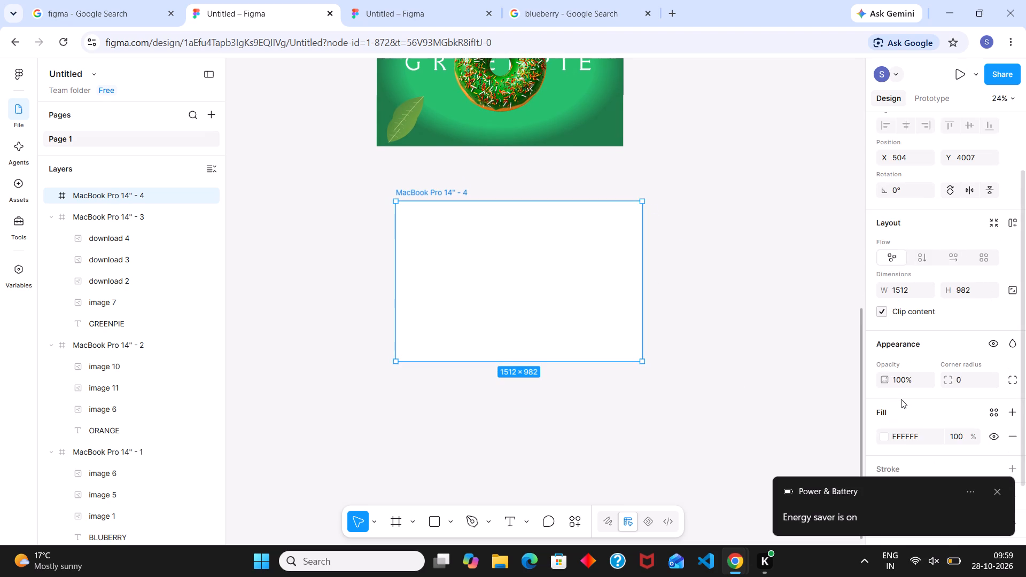
{"action": "scroll", "coordinate": [901, 399], "scroll_direction": "down", "scroll_amount": 2}
{"action": "left_click", "coordinate": [890, 387]}
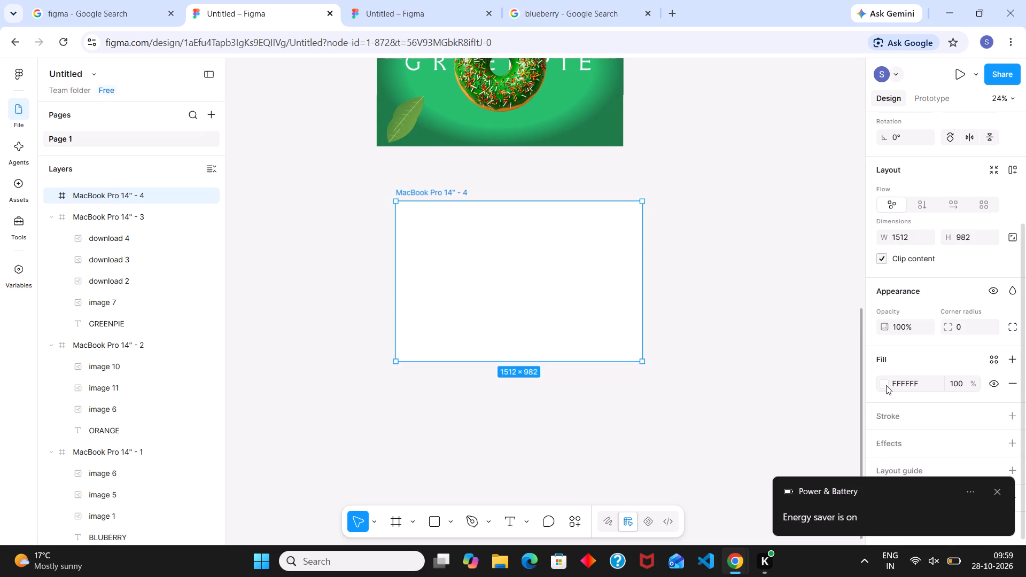
{"action": "left_click", "coordinate": [885, 385]}
{"action": "left_click", "coordinate": [919, 381]}
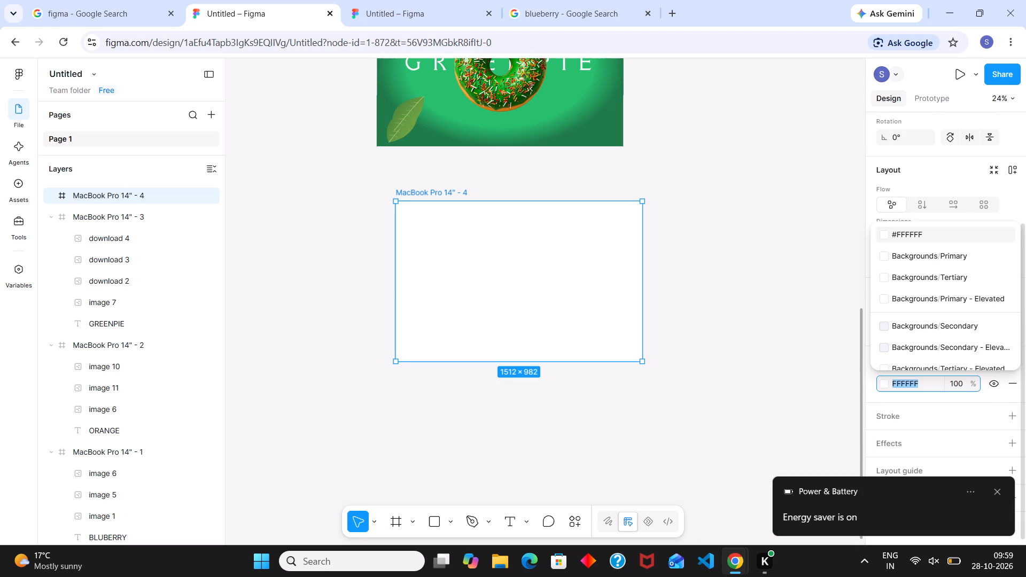
{"action": "key", "text": "BackSpace"}
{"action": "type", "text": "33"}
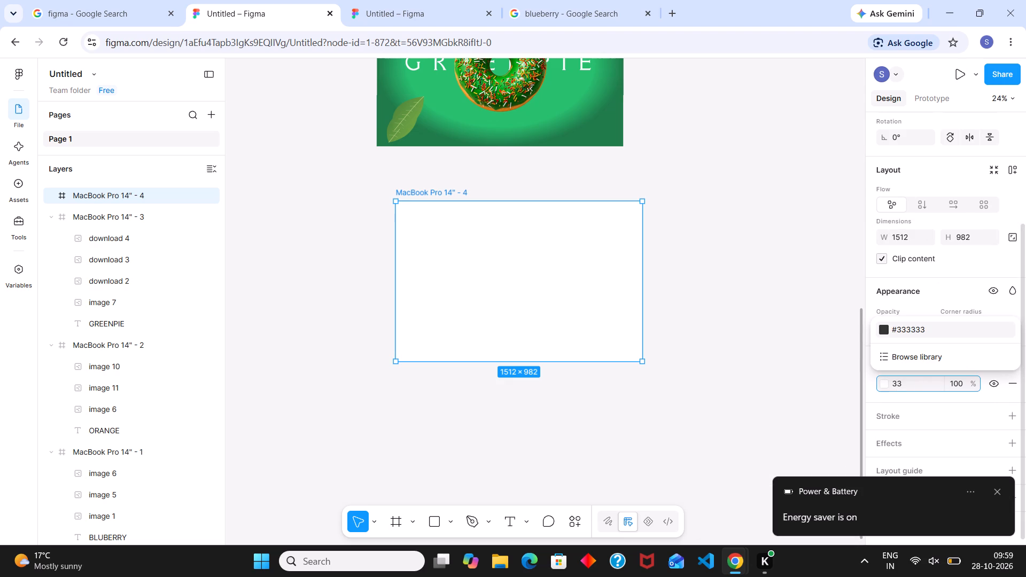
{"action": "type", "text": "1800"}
{"action": "left_click", "coordinate": [942, 336]}
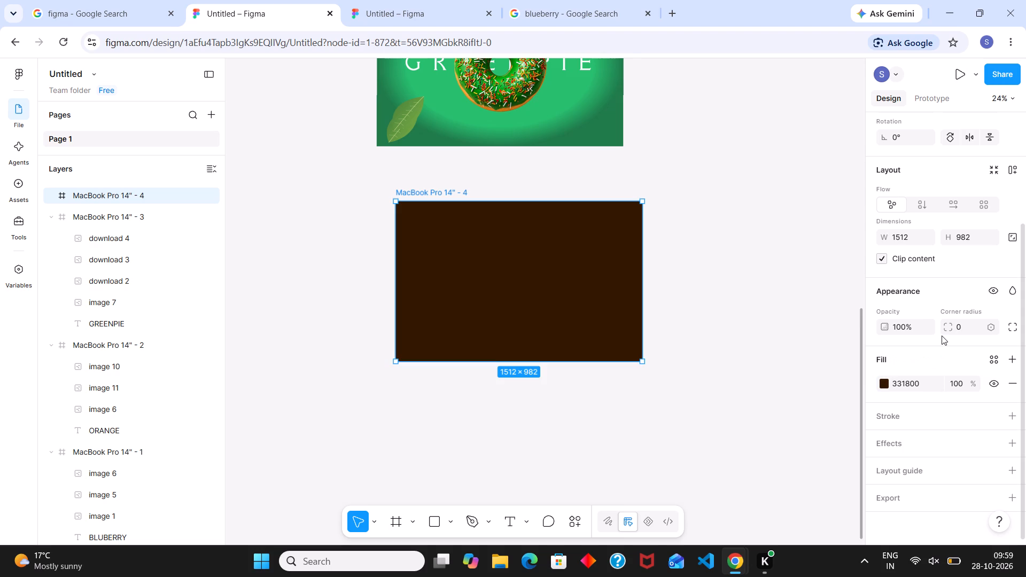
Change the fourth frame's solid fill to a radial gradient running from 331800 at the centre to 994800.
{"action": "left_click", "coordinate": [888, 383]}
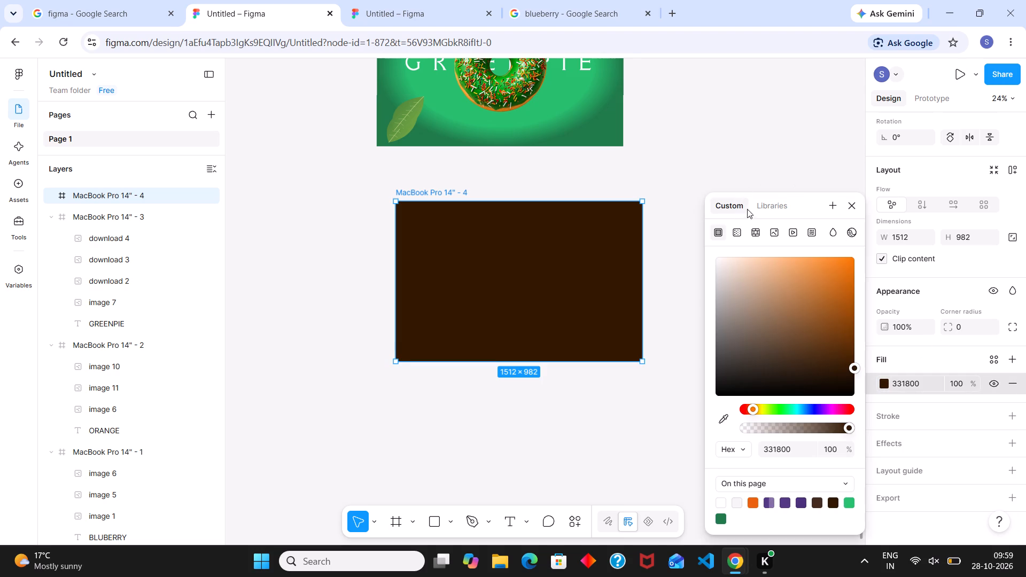
{"action": "left_click", "coordinate": [740, 232]}
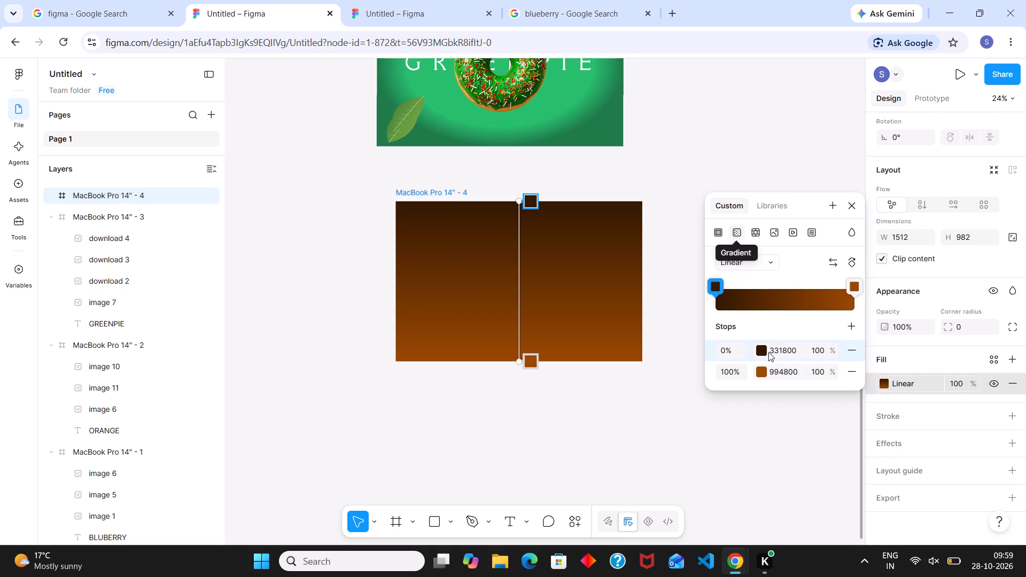
{"action": "double_click", "coordinate": [718, 286]}
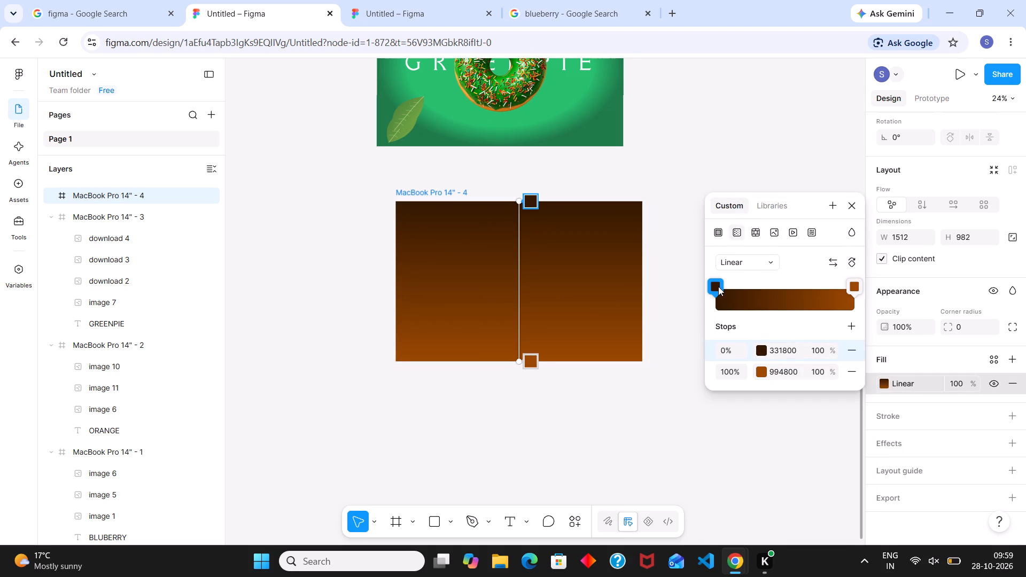
{"action": "left_click", "coordinate": [718, 286]}
{"action": "left_click_drag", "start_coordinate": [718, 286], "coordinate": [758, 290]}
{"action": "left_click_drag", "start_coordinate": [758, 290], "coordinate": [711, 286]}
{"action": "left_click_drag", "start_coordinate": [711, 286], "coordinate": [718, 284]}
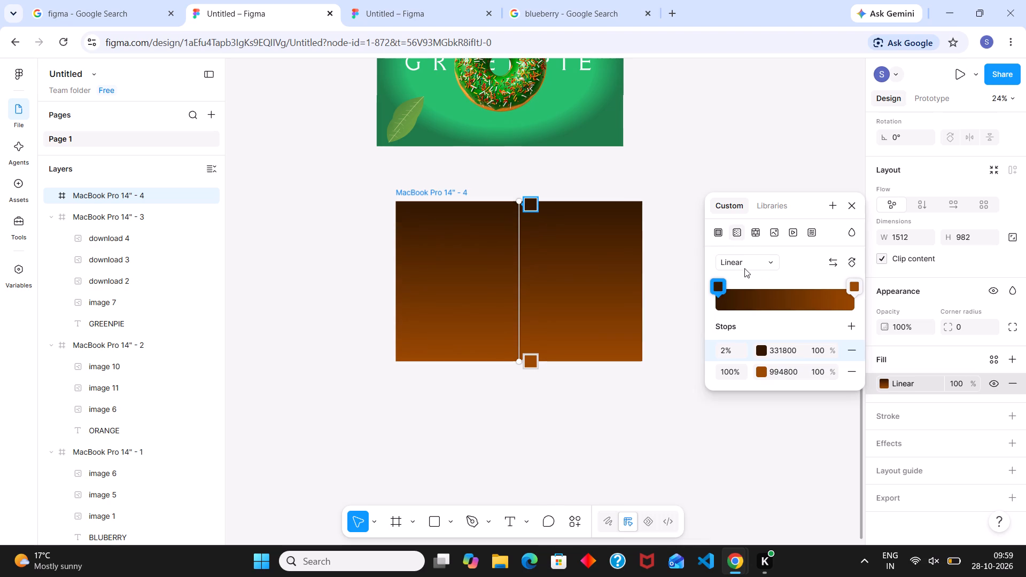
{"action": "left_click", "coordinate": [748, 267]}
{"action": "left_click", "coordinate": [749, 297]}
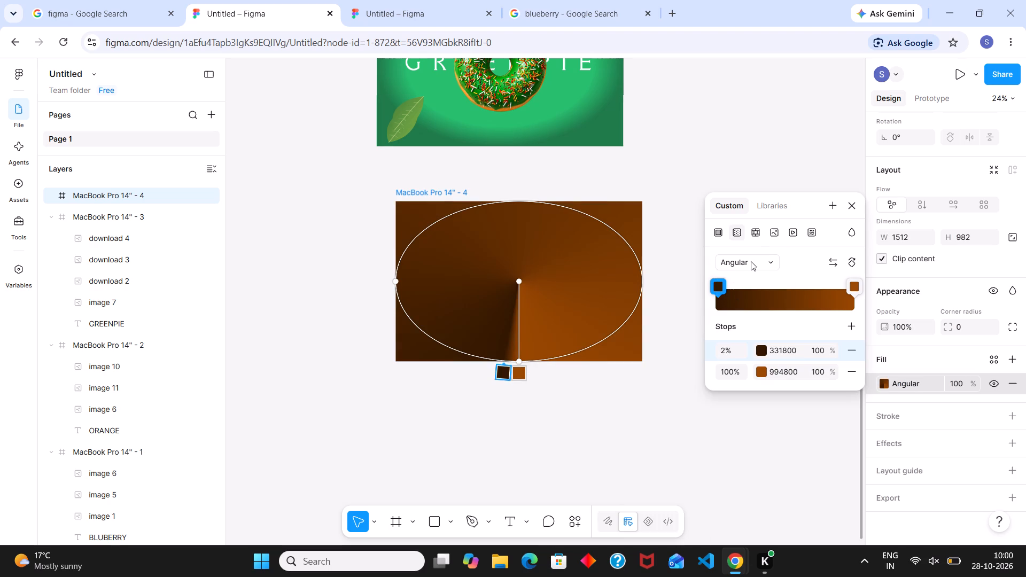
{"action": "left_click", "coordinate": [751, 261]}
{"action": "left_click", "coordinate": [757, 245]}
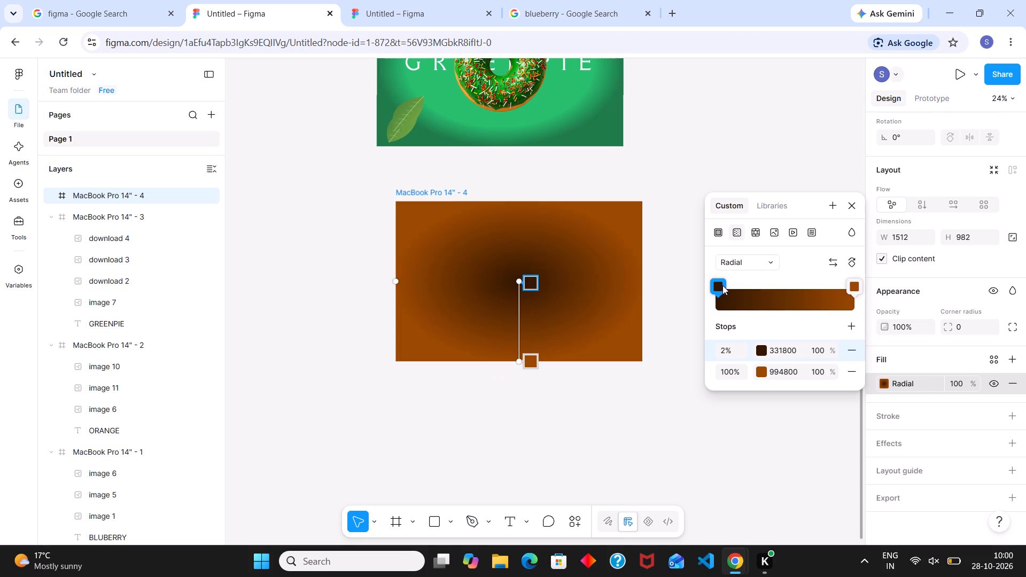
Move the radial gradient's dark 331800 stop outward to 46%, comparing it with the reference file's CHOCOPIE frame.
{"action": "left_click_drag", "start_coordinate": [722, 285], "coordinate": [743, 295]}
{"action": "left_click_drag", "start_coordinate": [743, 295], "coordinate": [776, 295]}
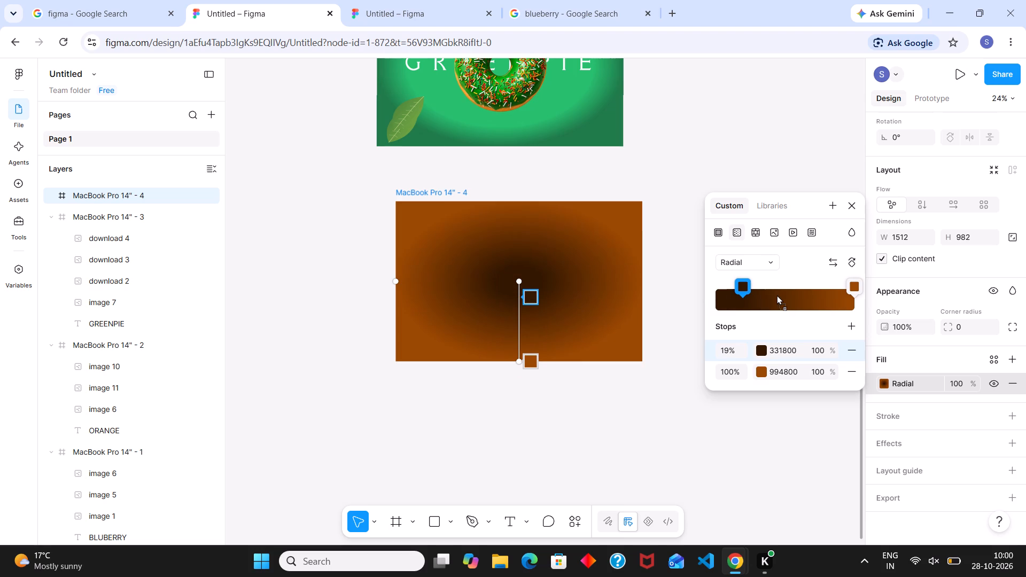
{"action": "left_click_drag", "start_coordinate": [776, 295], "coordinate": [784, 295]}
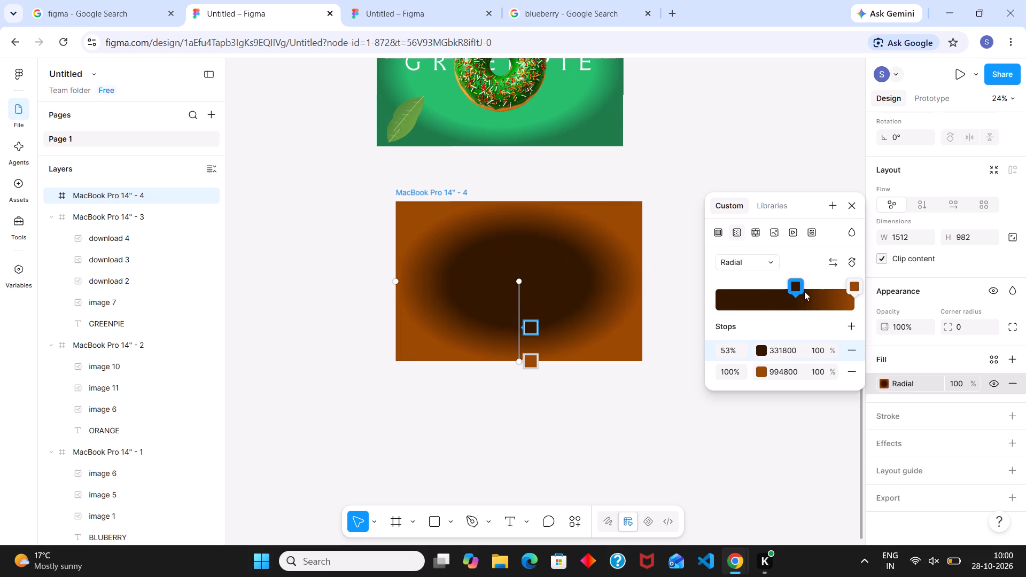
{"action": "left_click", "coordinate": [810, 291]}
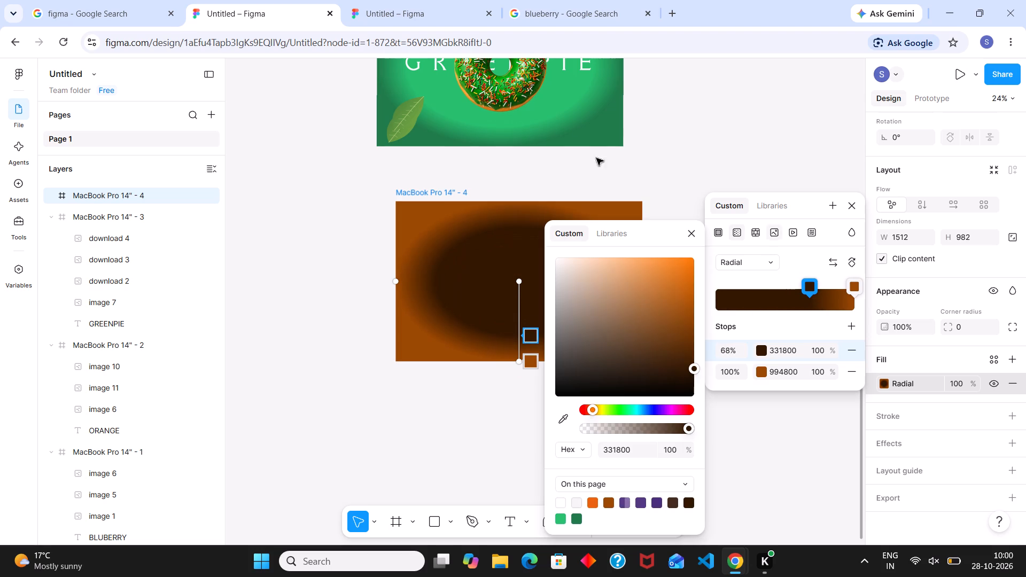
{"action": "left_click", "coordinate": [406, 0]}
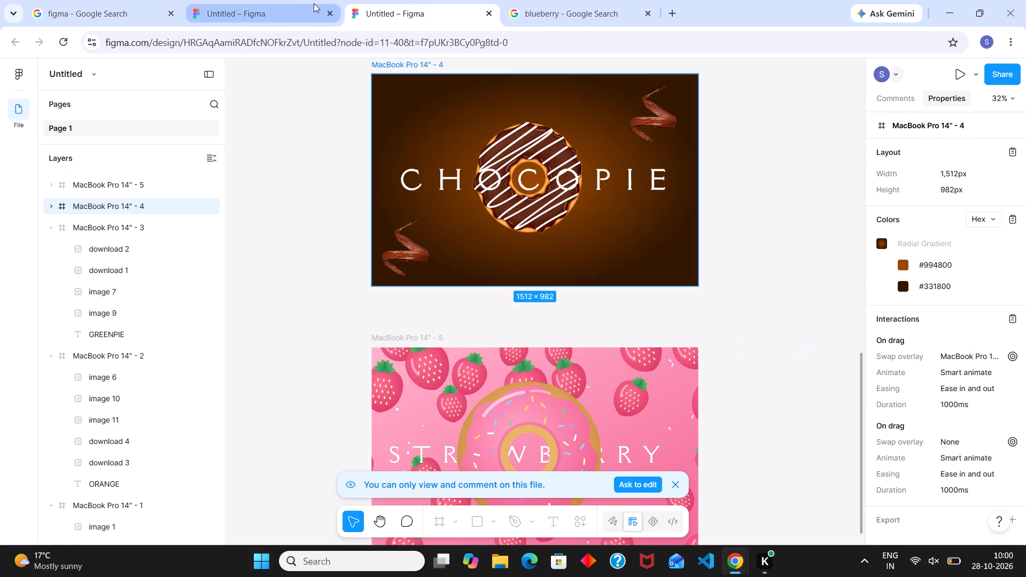
{"action": "left_click", "coordinate": [300, 0]}
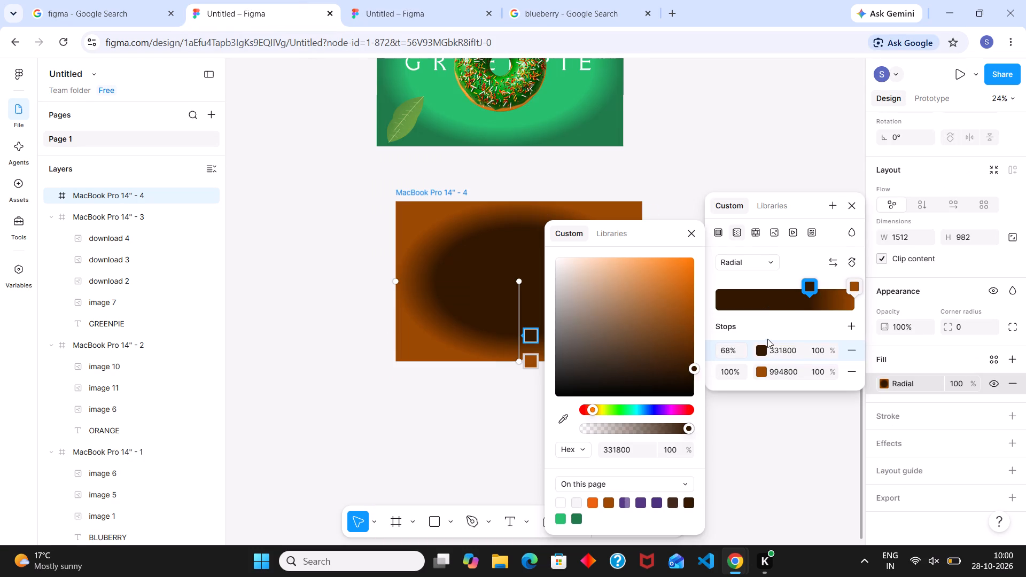
{"action": "left_click", "coordinate": [762, 344]}
{"action": "double_click", "coordinate": [758, 349]}
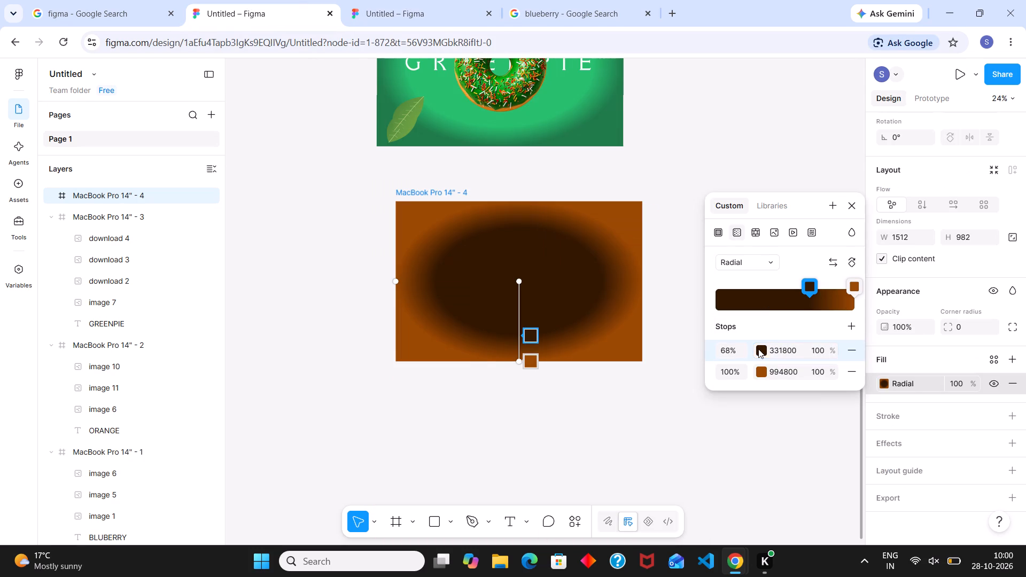
{"action": "left_click", "coordinate": [853, 287]}
{"action": "left_click", "coordinate": [853, 287]}
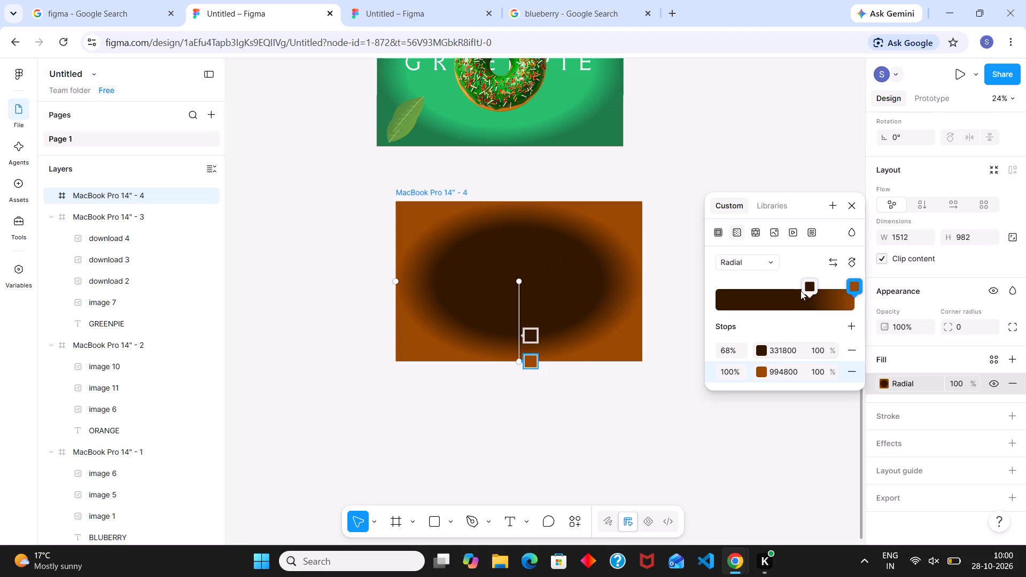
{"action": "left_click_drag", "start_coordinate": [805, 289], "coordinate": [779, 286]}
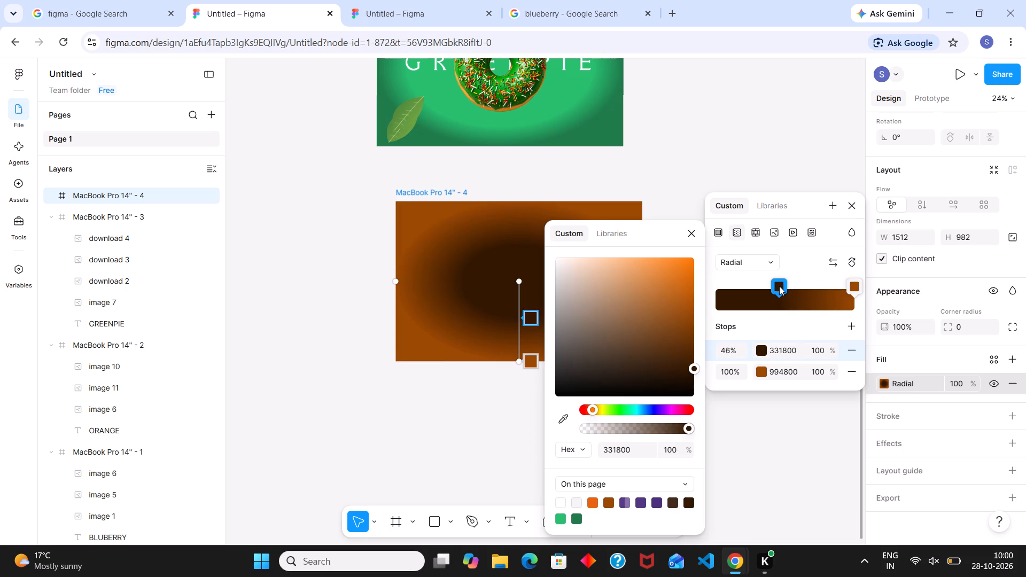
{"action": "left_click", "coordinate": [456, 348]}
{"action": "left_click", "coordinate": [528, 288]}
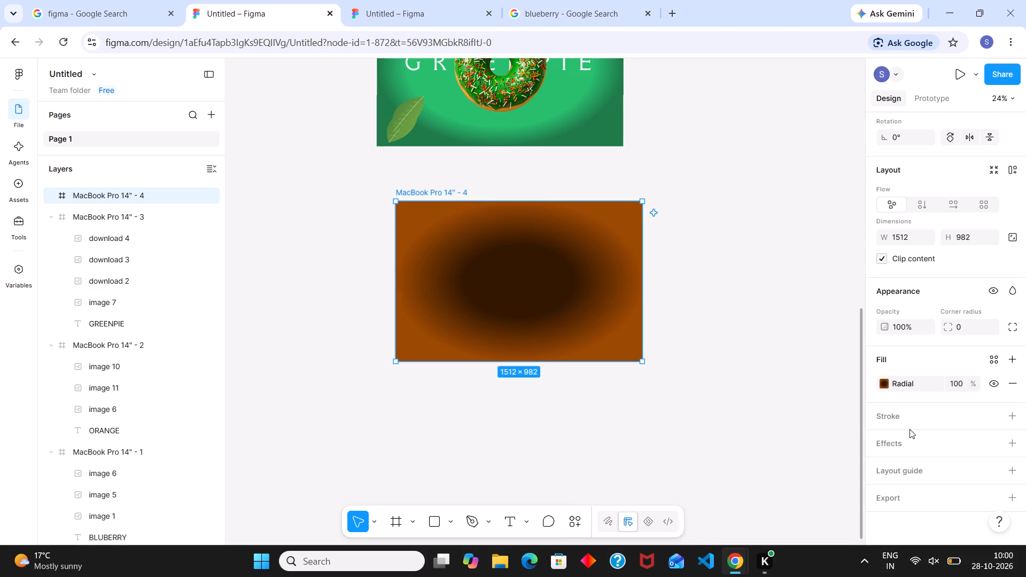
Darken the gradient's 46% stop to 231305.
{"action": "left_click", "coordinate": [884, 387]}
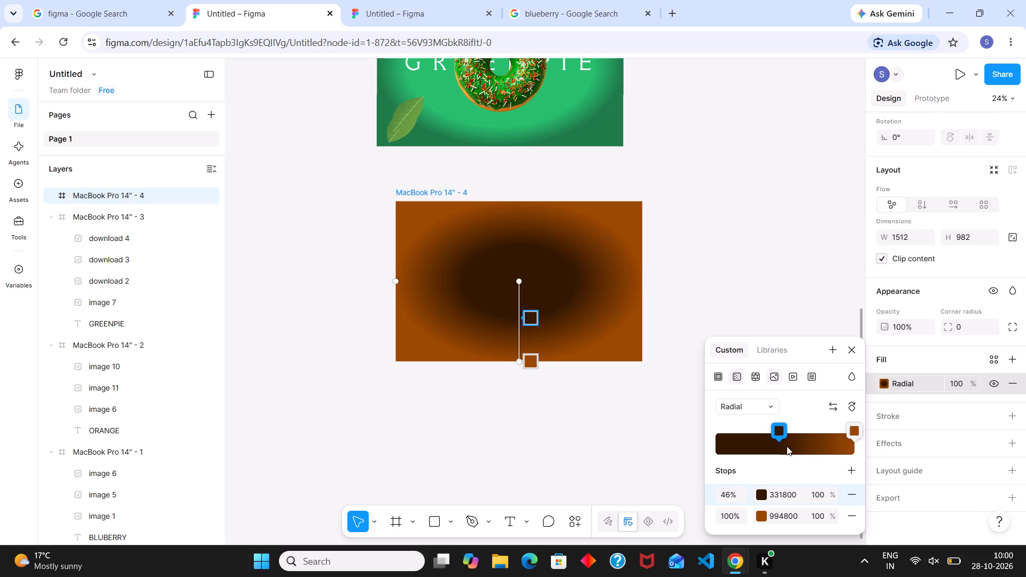
{"action": "left_click", "coordinate": [759, 498]}
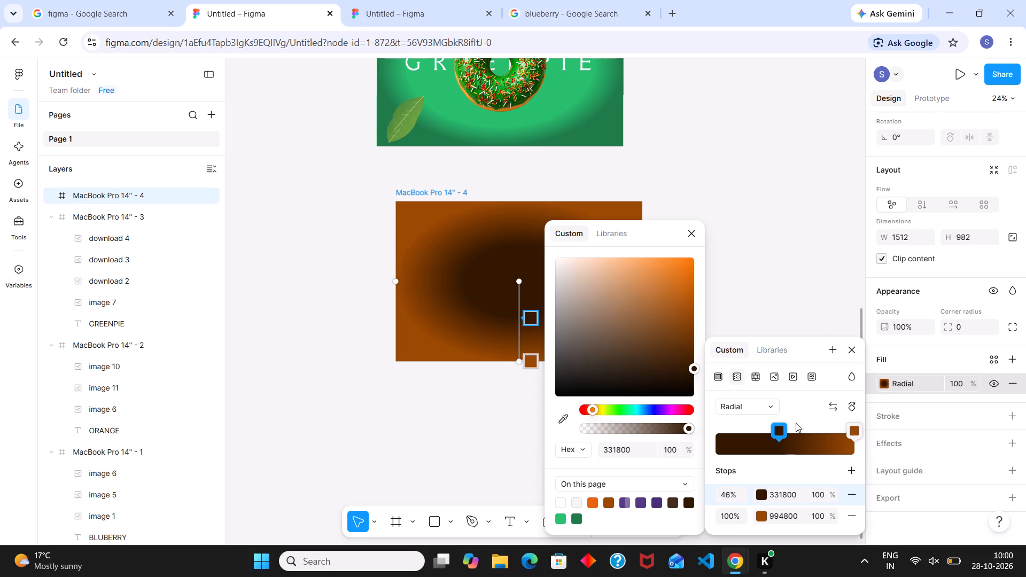
{"action": "left_click", "coordinate": [688, 368]}
{"action": "left_click_drag", "start_coordinate": [688, 368], "coordinate": [673, 377]}
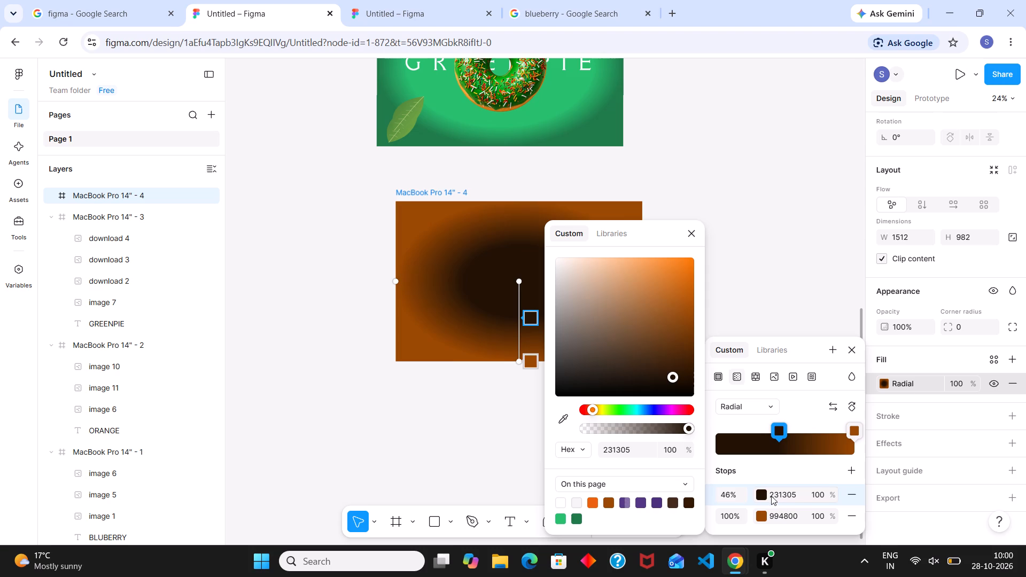
{"action": "left_click", "coordinate": [761, 495]}
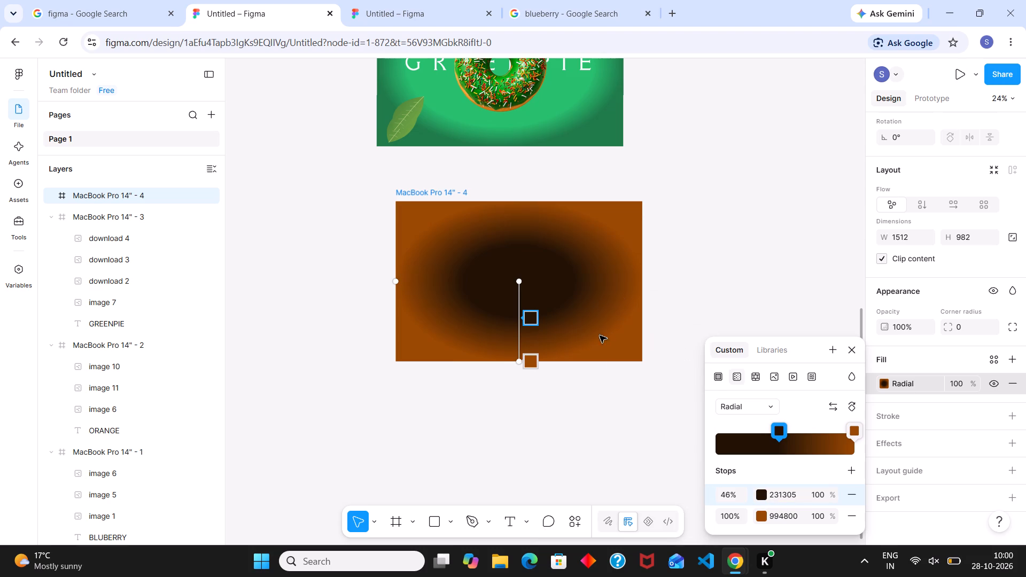
Add a third stop to the radial gradient at 91% with colour 853F01.
{"action": "left_click", "coordinate": [779, 436]}
{"action": "left_click", "coordinate": [779, 436]}
{"action": "left_click", "coordinate": [842, 435]}
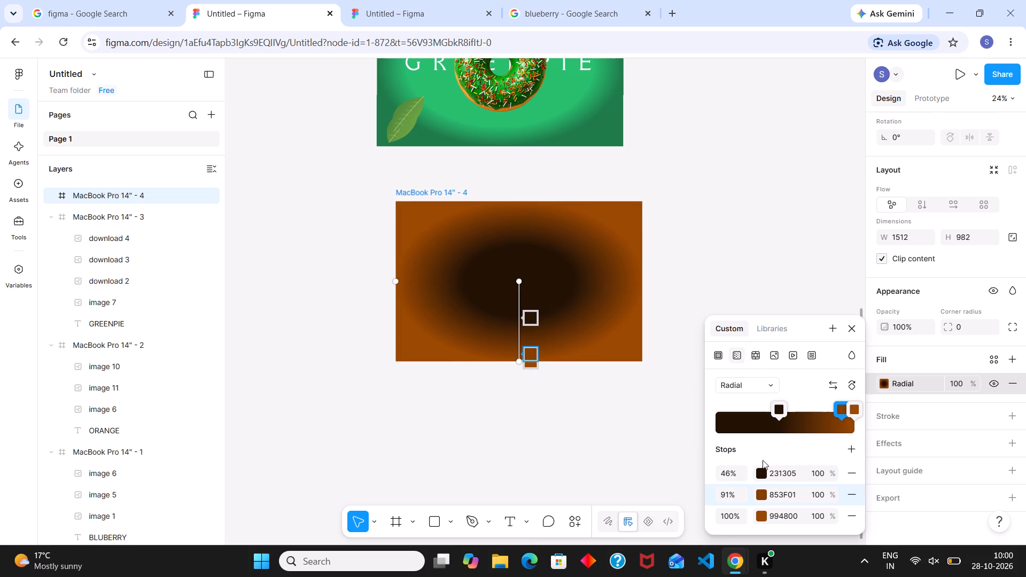
{"action": "left_click", "coordinate": [759, 292]}
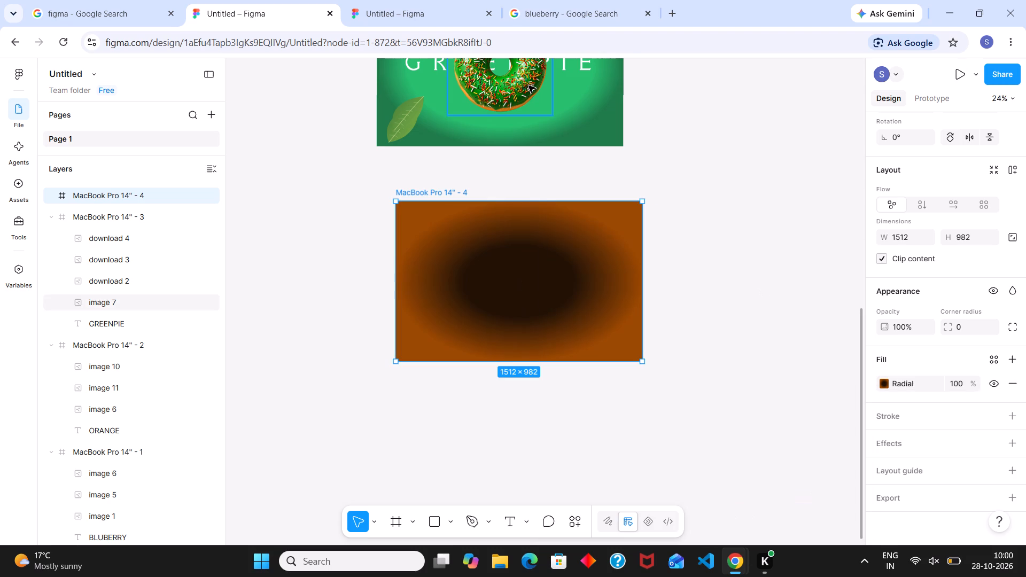
Copy the CHOCOPIE text from the reference file into the new fourth frame and shift it slightly up and left.
{"action": "left_click", "coordinate": [476, 1]}
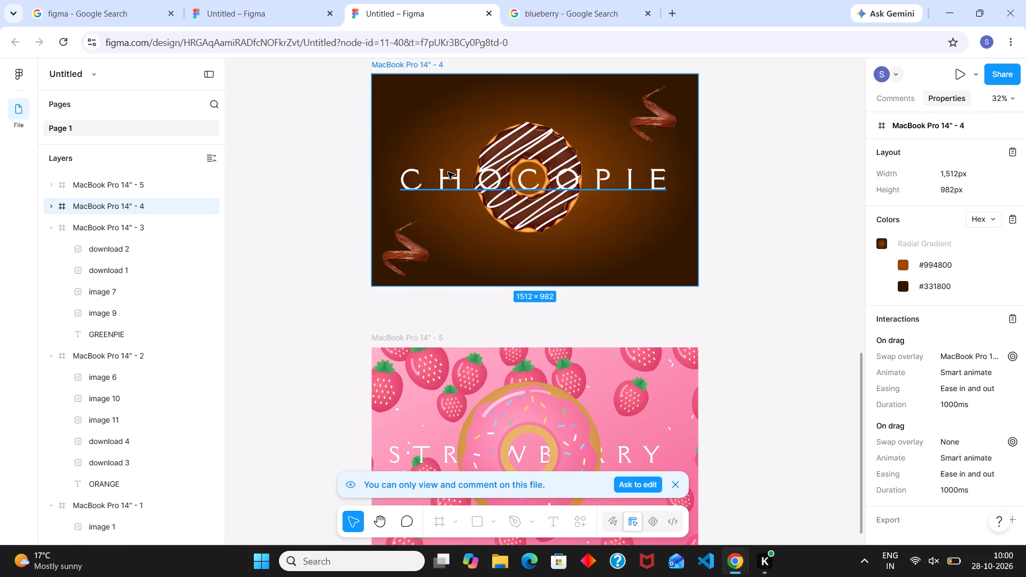
{"action": "left_click", "coordinate": [448, 172]}
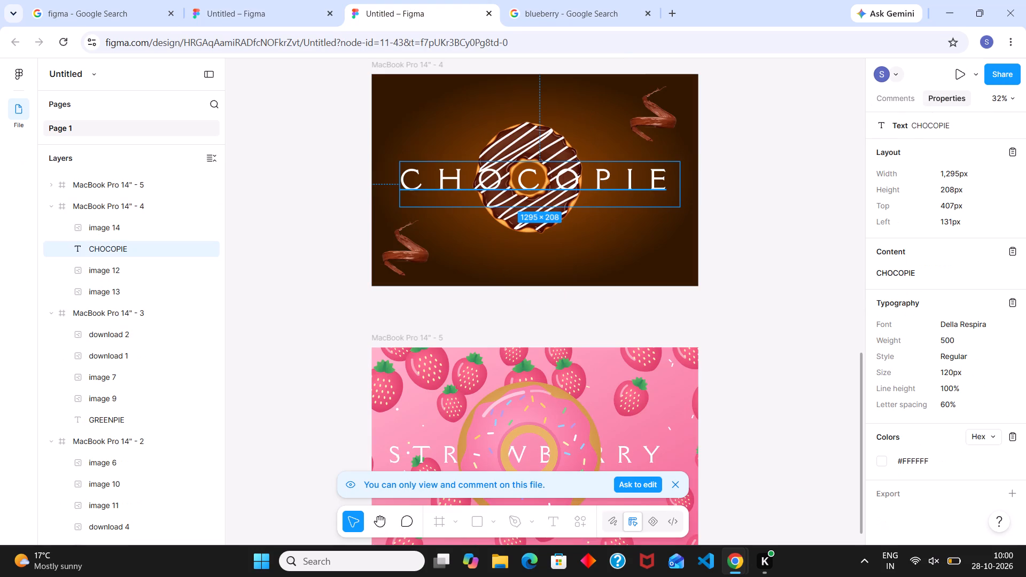
{"action": "right_click", "coordinate": [447, 184]}
{"action": "left_click", "coordinate": [472, 193]}
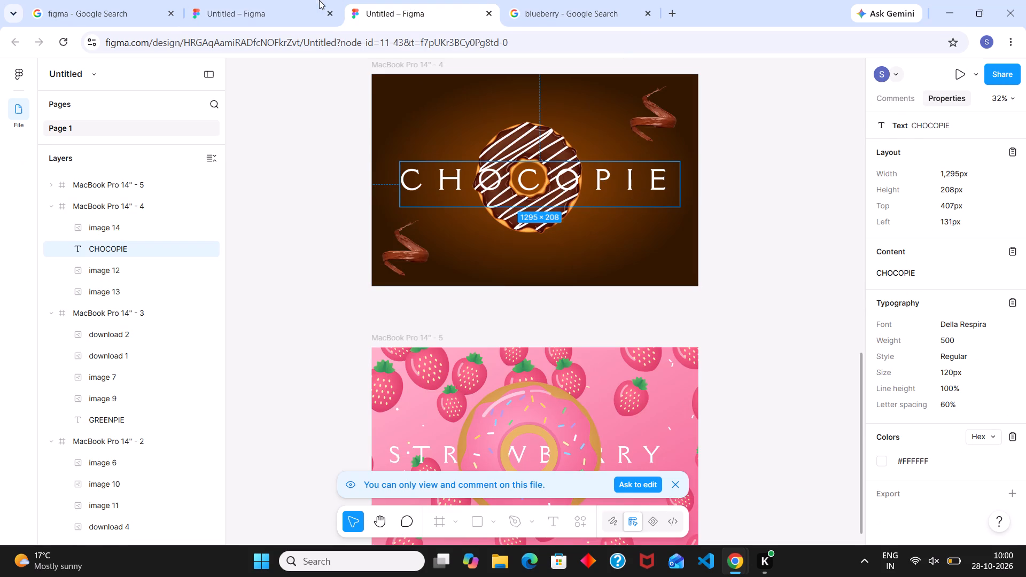
{"action": "left_click", "coordinate": [318, 0]}
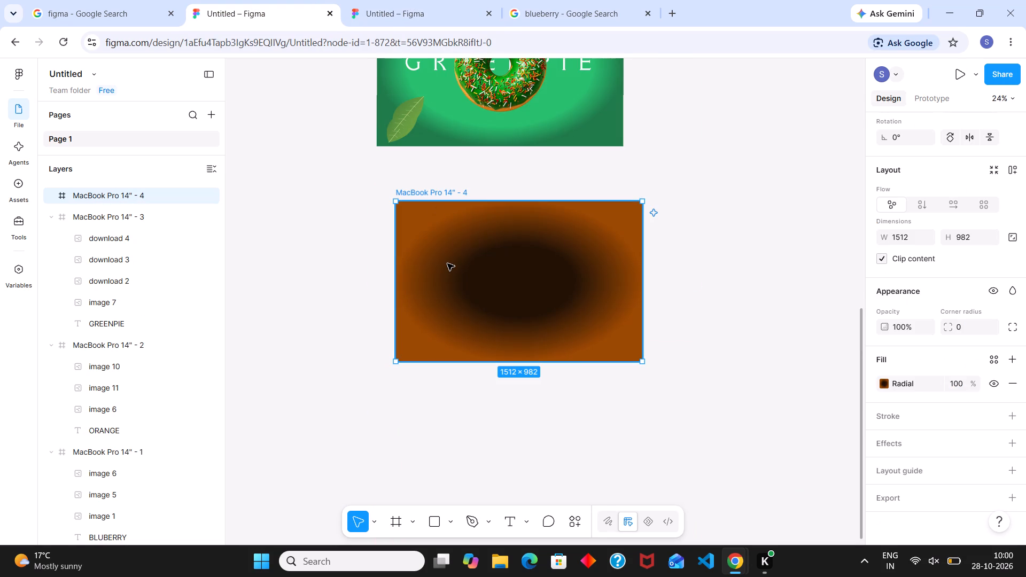
{"action": "key", "text": "ctrl+v"}
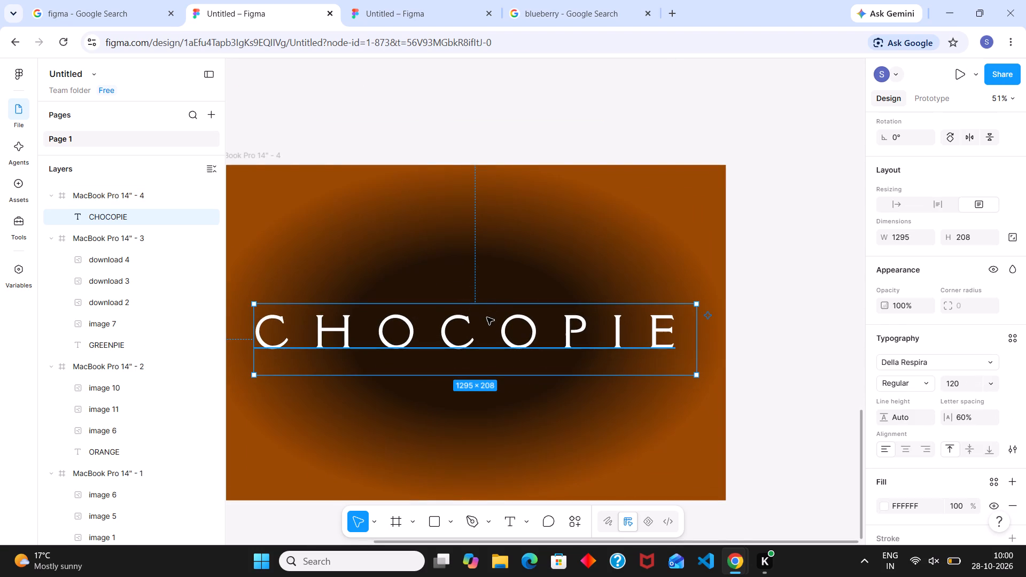
{"action": "left_click_drag", "start_coordinate": [487, 317], "coordinate": [479, 306]}
Copy the 587 × 587 chocolate donut image from the reference file into the new fourth frame at X 429, Y 190.
{"action": "left_click", "coordinate": [433, 0]}
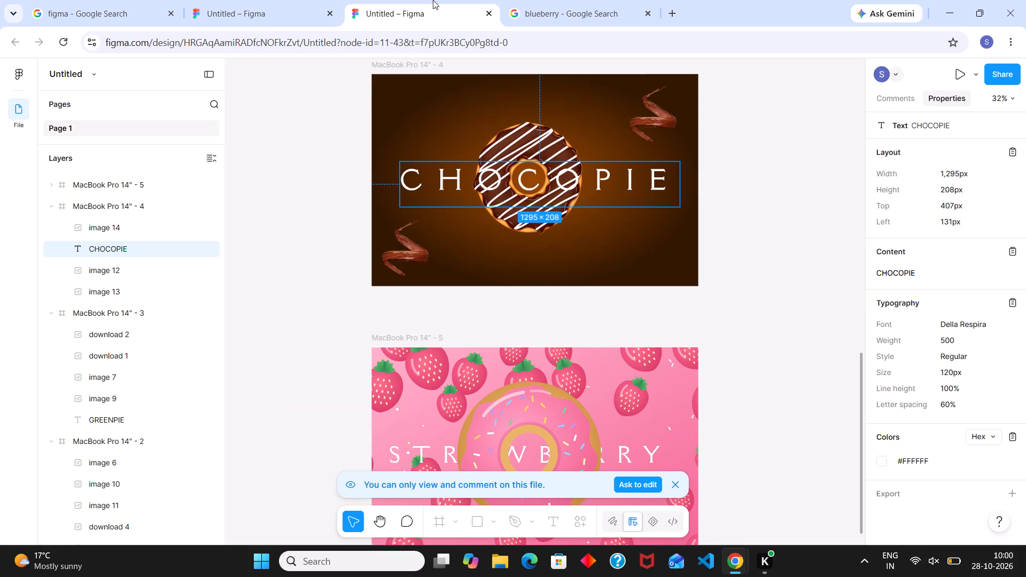
{"action": "left_click", "coordinate": [537, 145]}
{"action": "left_click", "coordinate": [537, 145]}
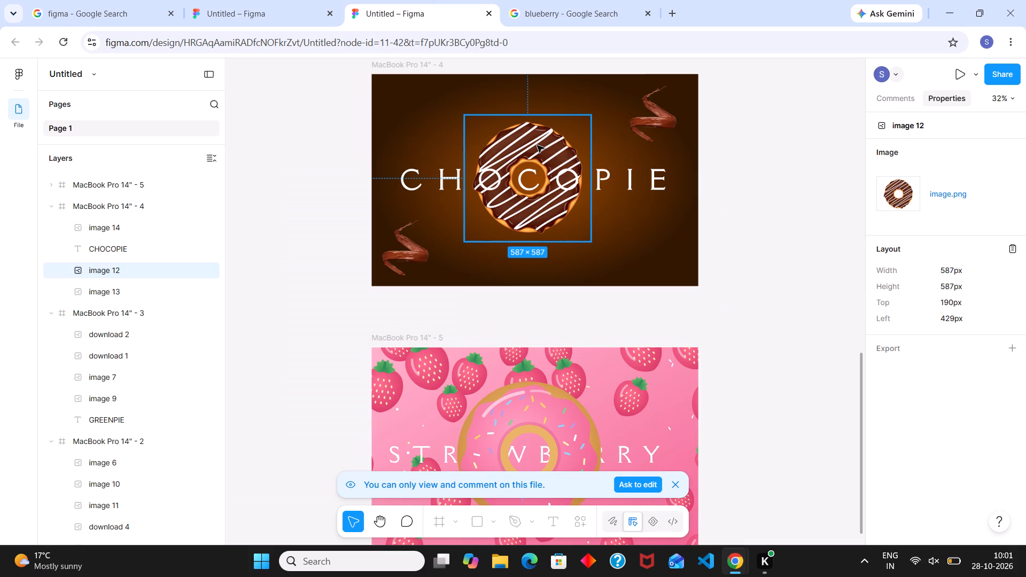
{"action": "right_click", "coordinate": [537, 145]}
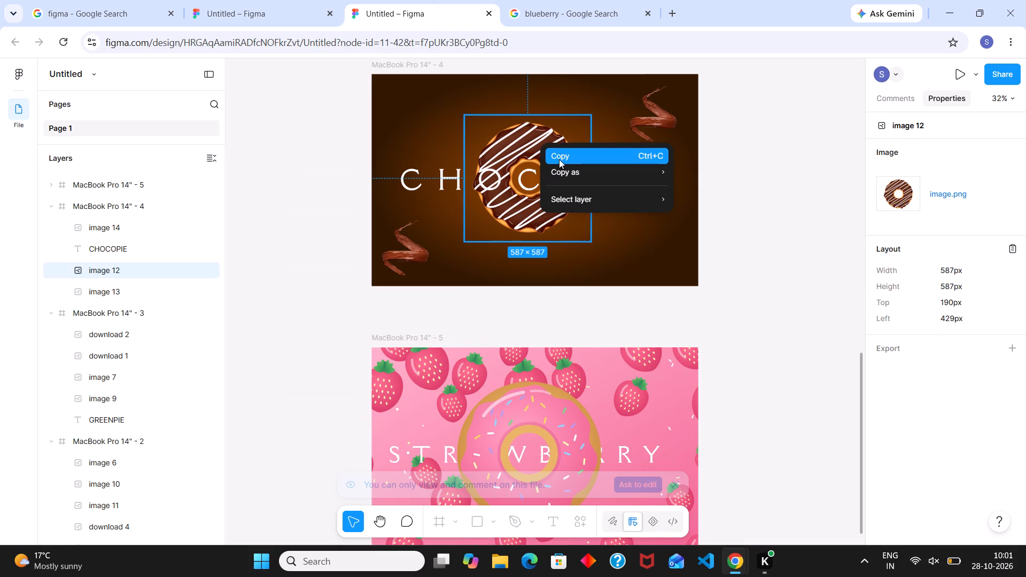
{"action": "left_click", "coordinate": [559, 159]}
{"action": "left_click", "coordinate": [264, 0]}
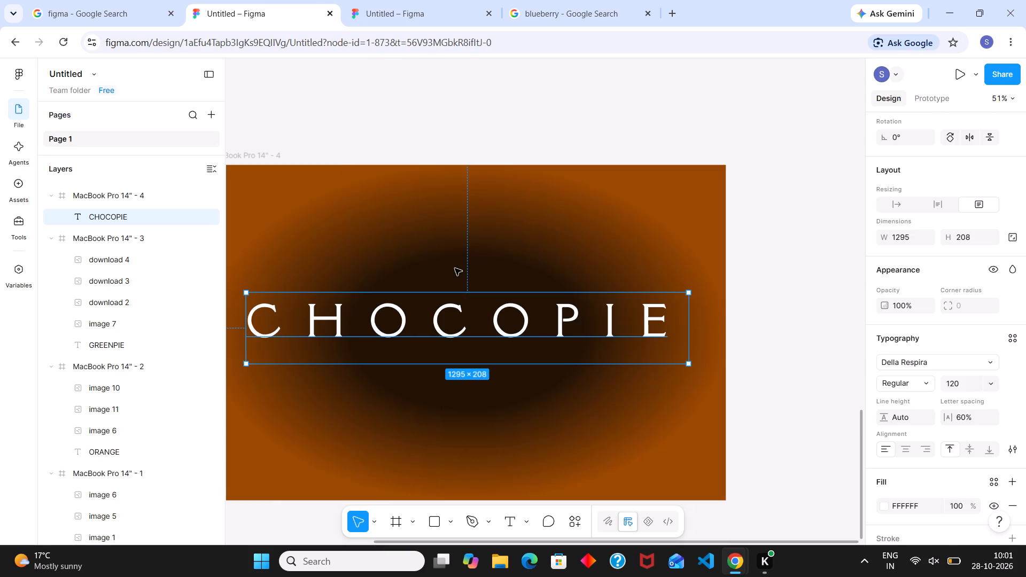
{"action": "key", "text": "ctrl+v"}
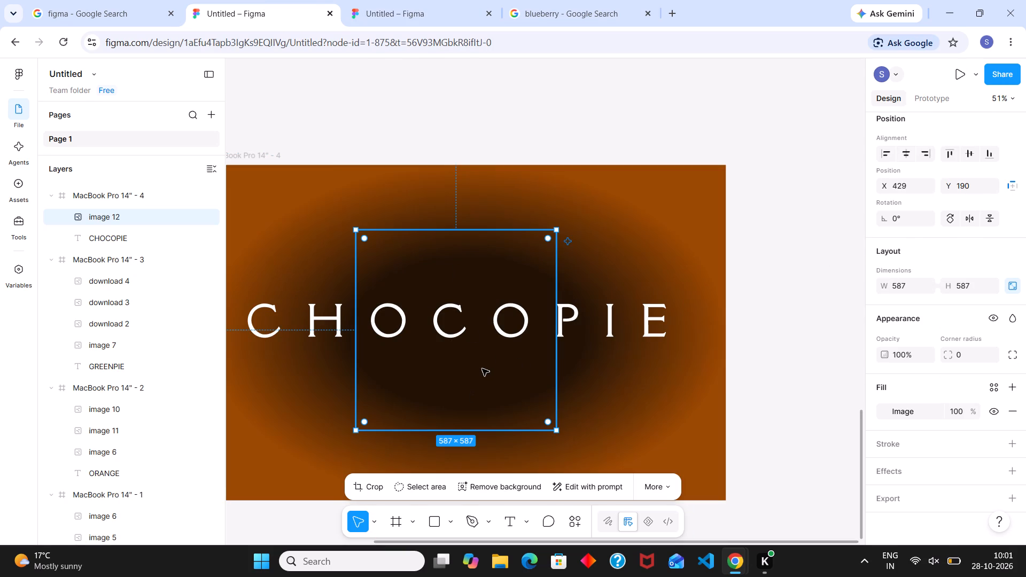
{"action": "left_click", "coordinate": [533, 405]}
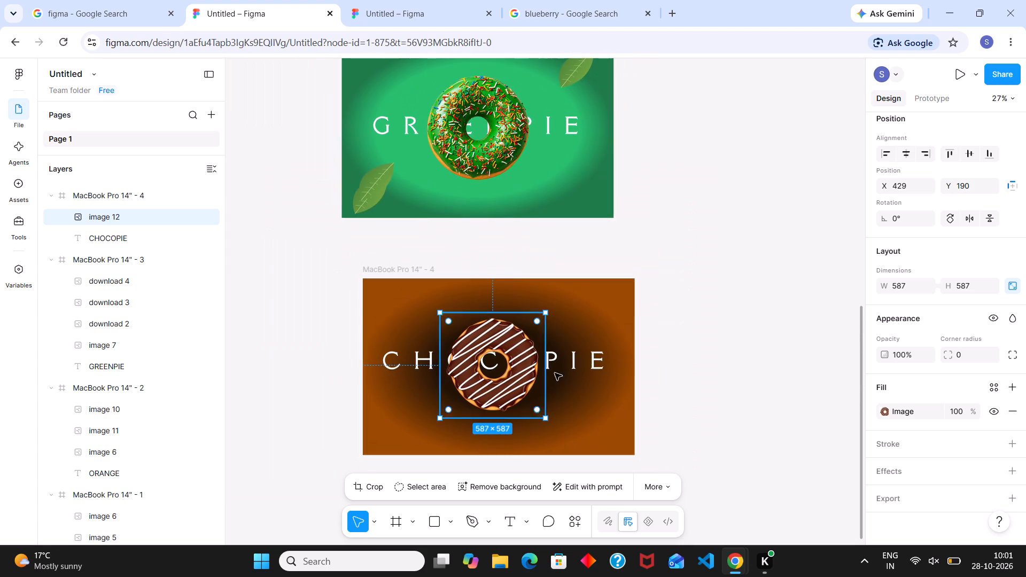
{"action": "left_click", "coordinate": [545, 419]}
{"action": "left_click", "coordinate": [545, 419]}
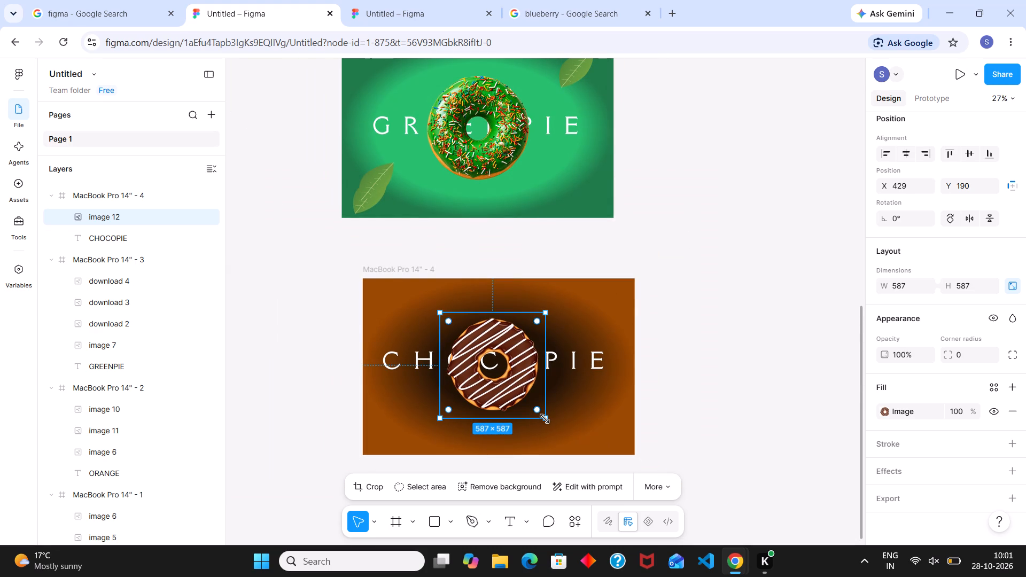
Copy the 500 × 308 chocolate swirl image from the reference file into the new fourth frame at X 1048, Y 36.
{"action": "left_click", "coordinate": [385, 0]}
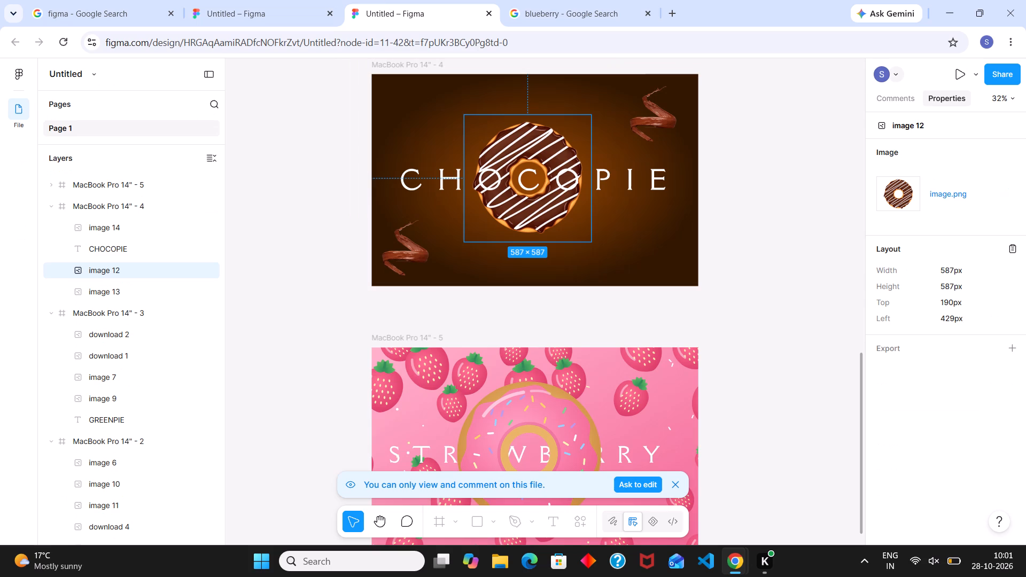
{"action": "left_click", "coordinate": [664, 138]}
{"action": "left_click", "coordinate": [664, 138]}
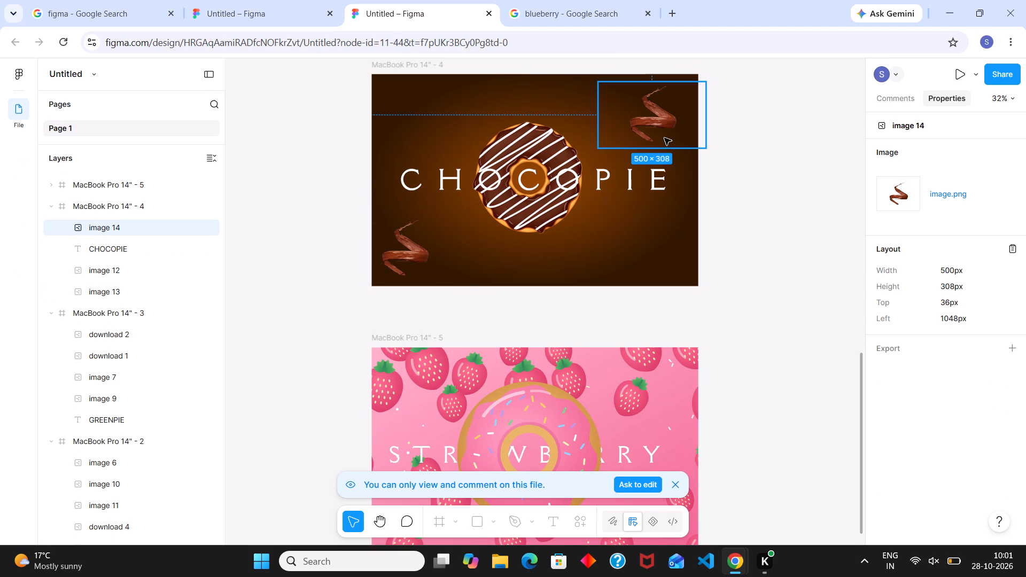
{"action": "right_click", "coordinate": [664, 138]}
{"action": "left_click", "coordinate": [690, 149]}
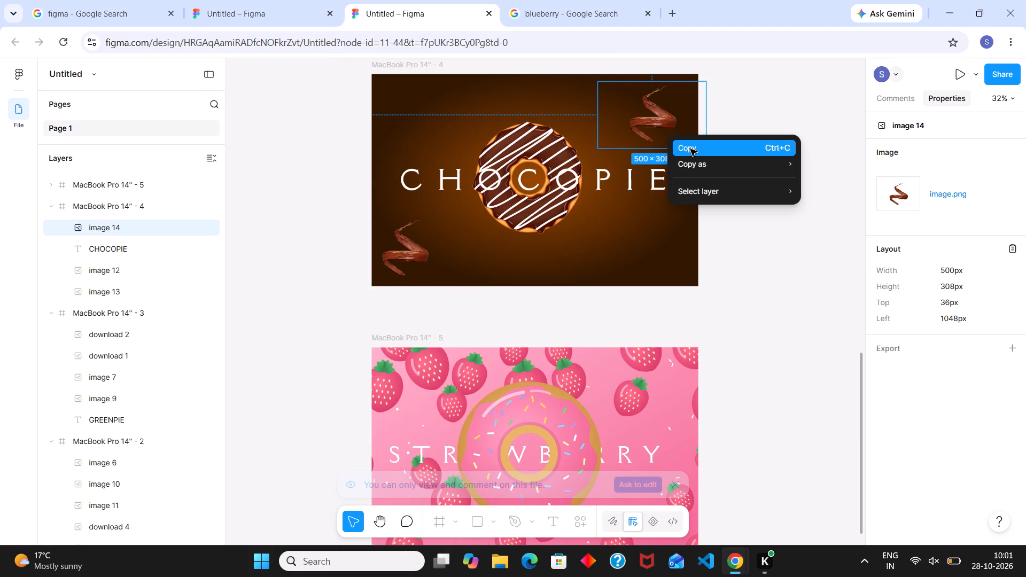
{"action": "left_click", "coordinate": [313, 0]}
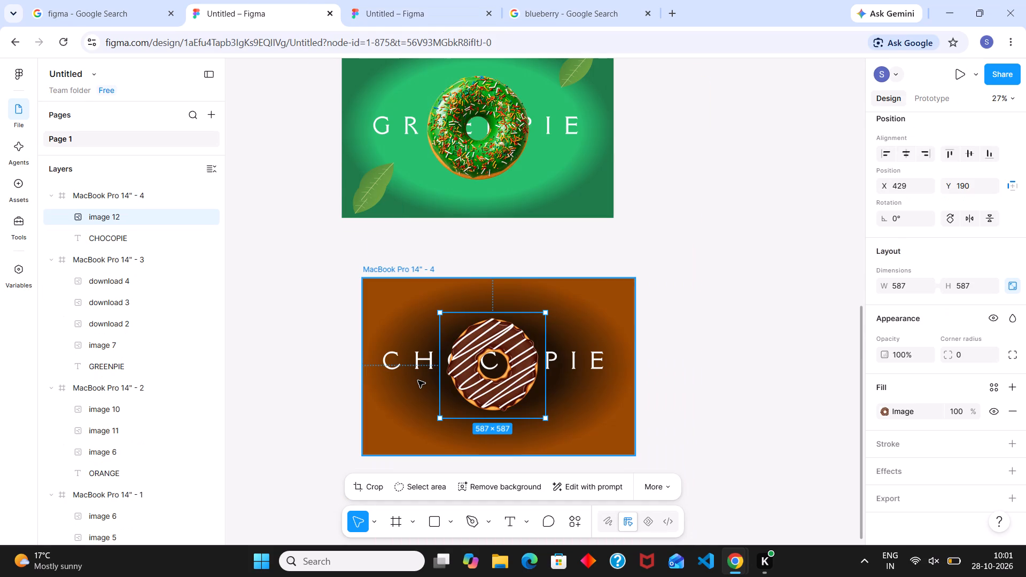
{"action": "key", "text": "ctrl+v"}
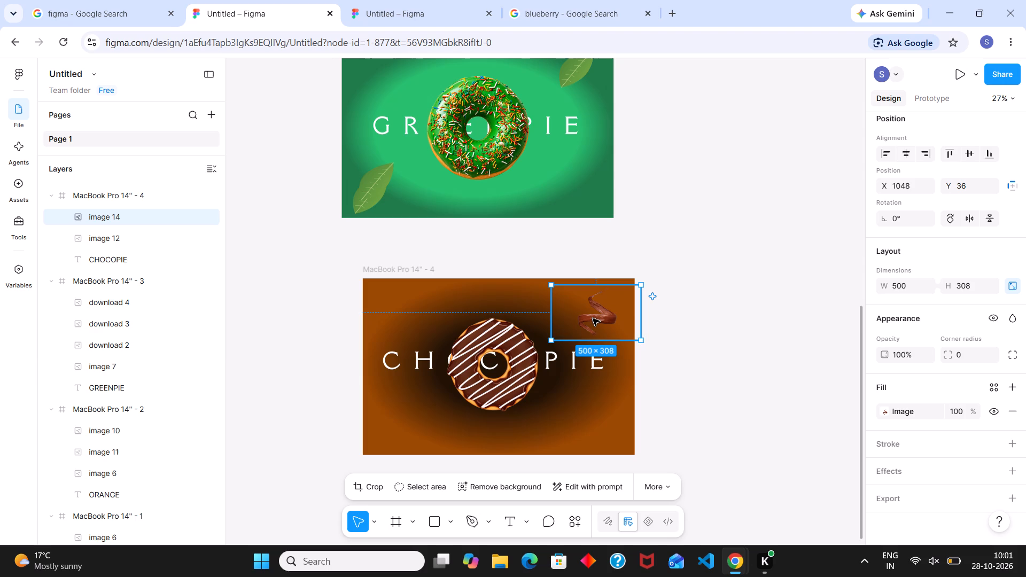
Paste a second copy of the chocolate swirl and place it over the brown frame's lower-left corner.
{"action": "left_click", "coordinate": [392, 438]}
{"action": "key", "text": "ctrl+v"}
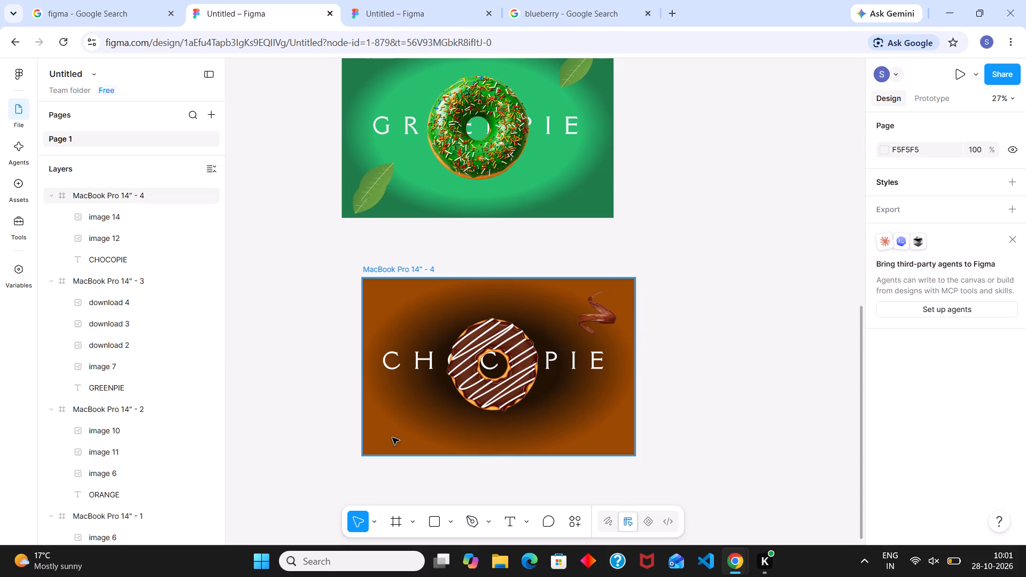
{"action": "left_click_drag", "start_coordinate": [564, 303], "coordinate": [414, 429]}
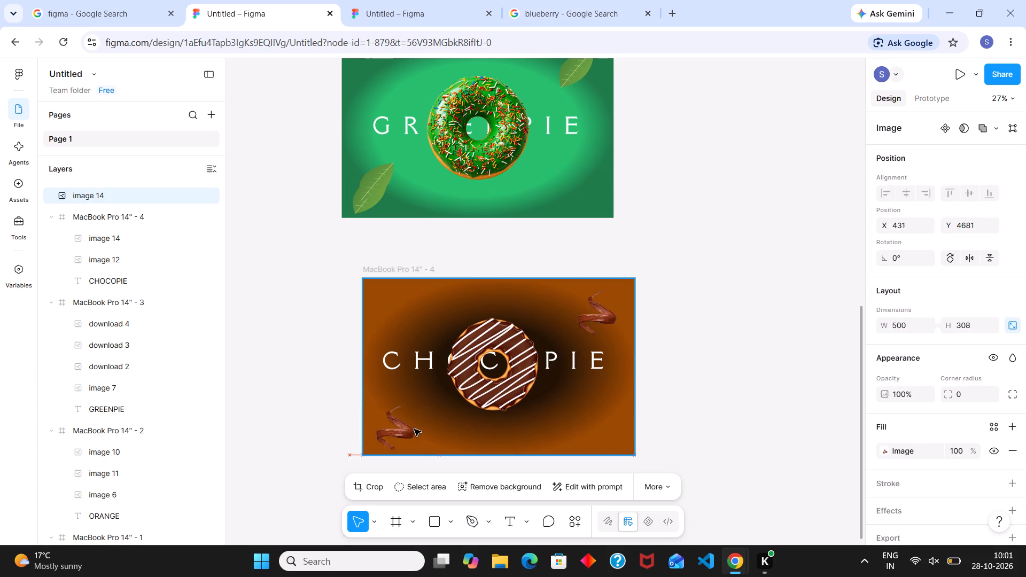
{"action": "left_click_drag", "start_coordinate": [414, 429], "coordinate": [421, 425]}
{"action": "left_click", "coordinate": [669, 377]}
Reposition the chocolate donut over the middle of the CHOCOPIE text at about X 422, Y 184.
{"action": "scroll", "coordinate": [669, 377], "scroll_direction": "down", "scroll_amount": 1}
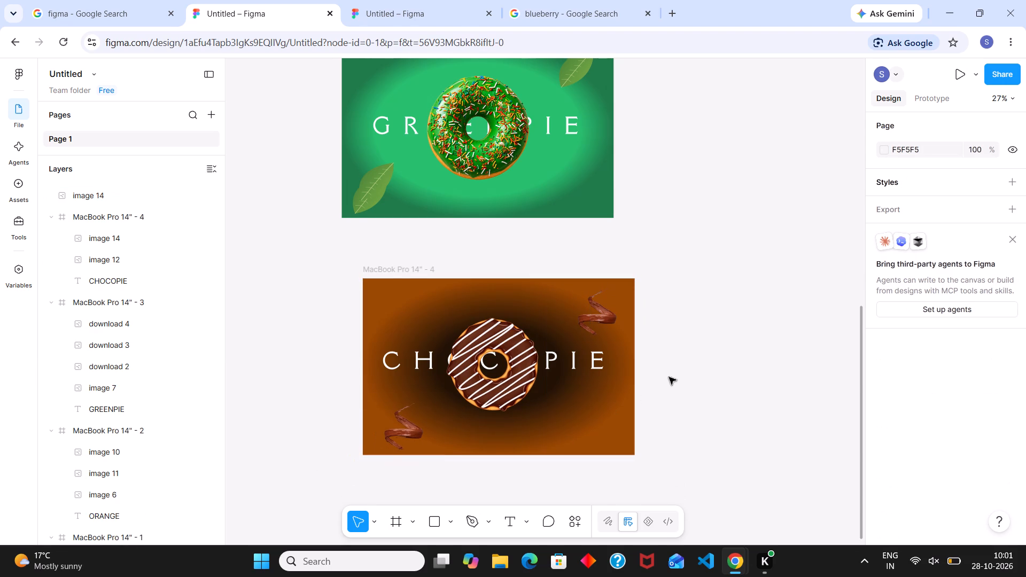
{"action": "scroll", "coordinate": [669, 377], "scroll_direction": "down", "scroll_amount": 1}
{"action": "left_click_drag", "start_coordinate": [484, 262], "coordinate": [483, 252]}
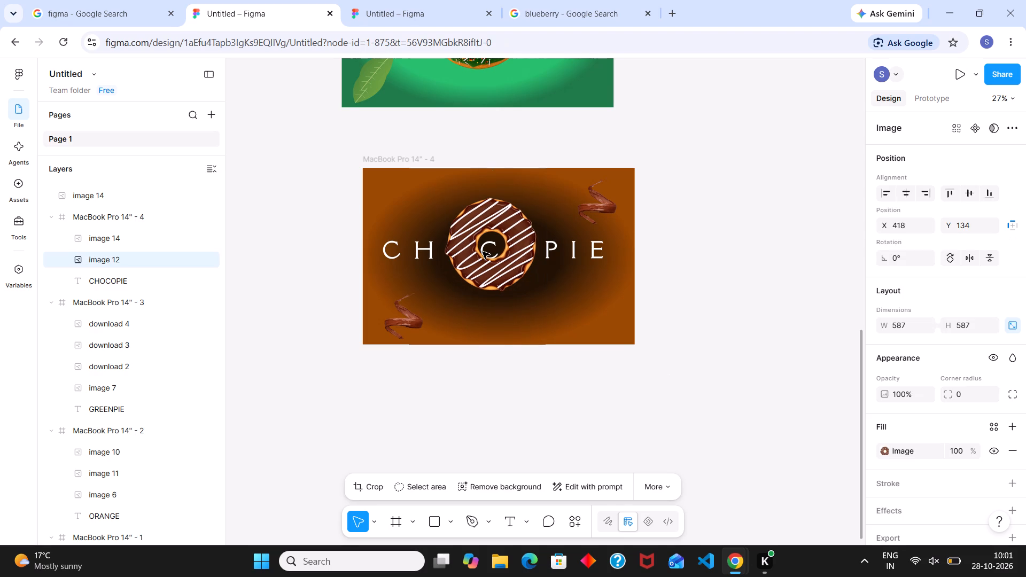
{"action": "left_click_drag", "start_coordinate": [483, 252], "coordinate": [482, 251]}
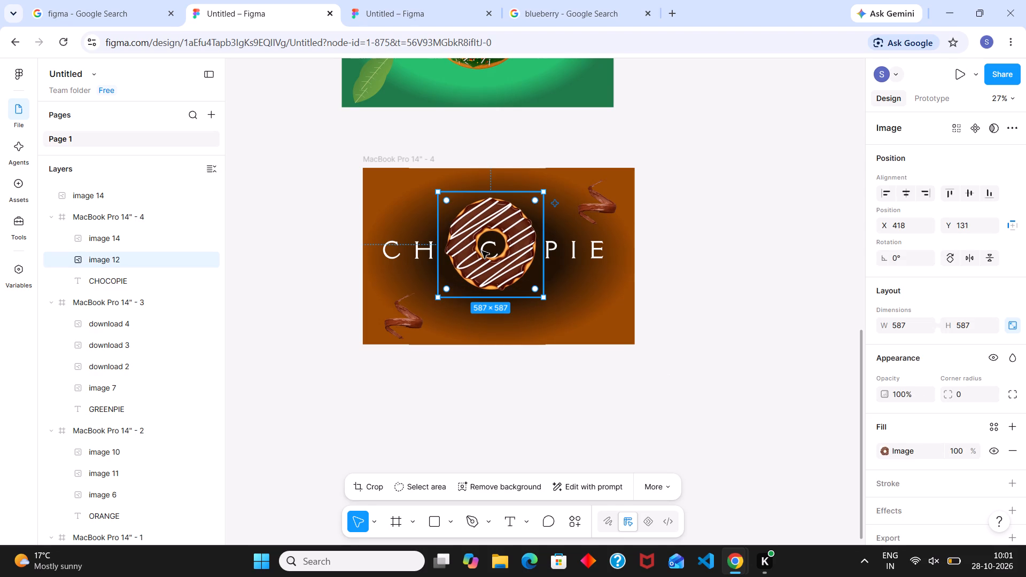
{"action": "left_click", "coordinate": [688, 275]}
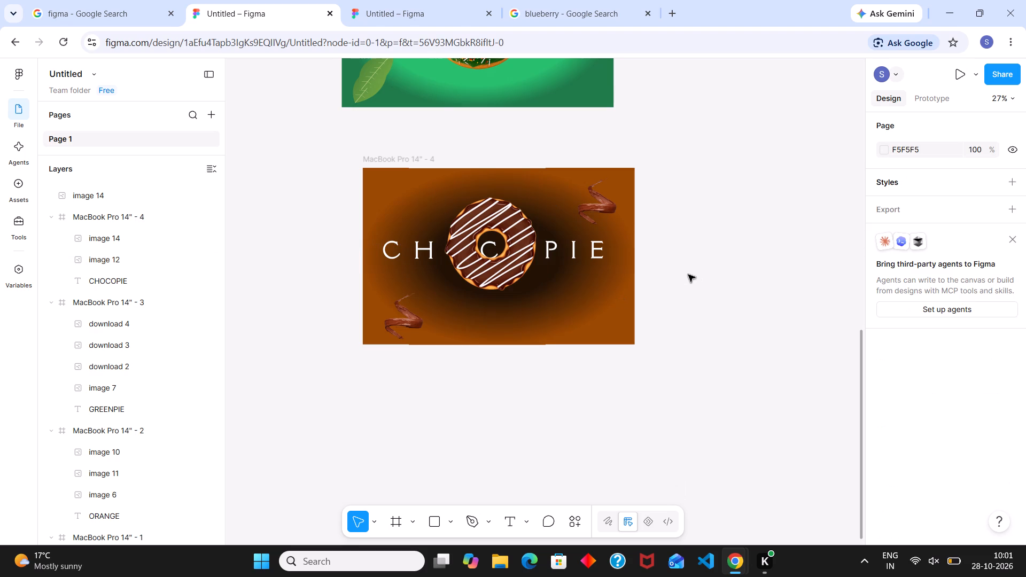
{"action": "left_click_drag", "start_coordinate": [511, 254], "coordinate": [517, 274]}
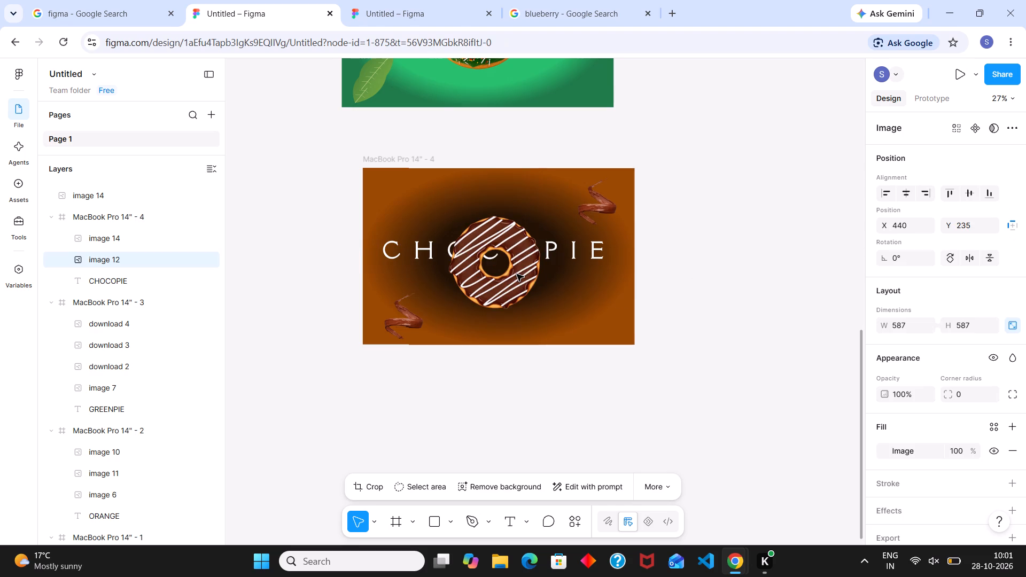
{"action": "left_click_drag", "start_coordinate": [517, 274], "coordinate": [512, 262]}
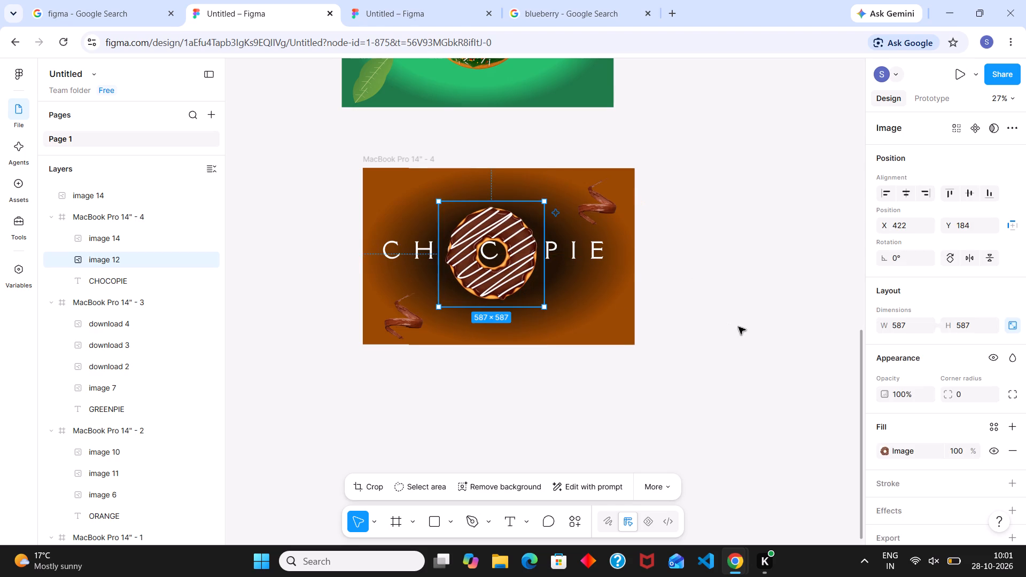
{"action": "left_click", "coordinate": [739, 327]}
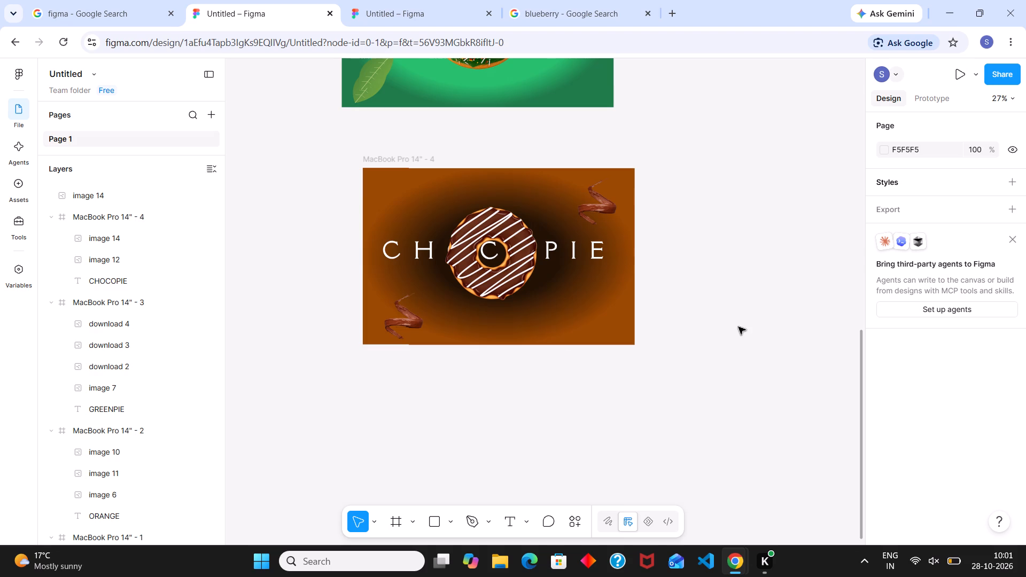
Add a fifth MacBook Pro 14" frame, 1512 × 982, and place it below the CHOCOPIE frame at about X 533, Y 5197.
{"action": "key", "text": "f"}
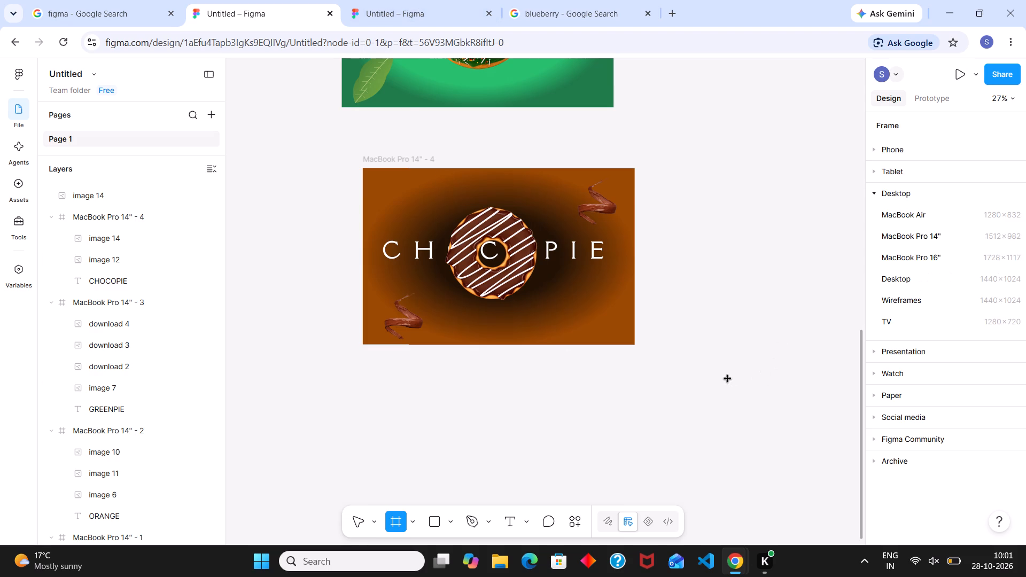
{"action": "left_click", "coordinate": [946, 232]}
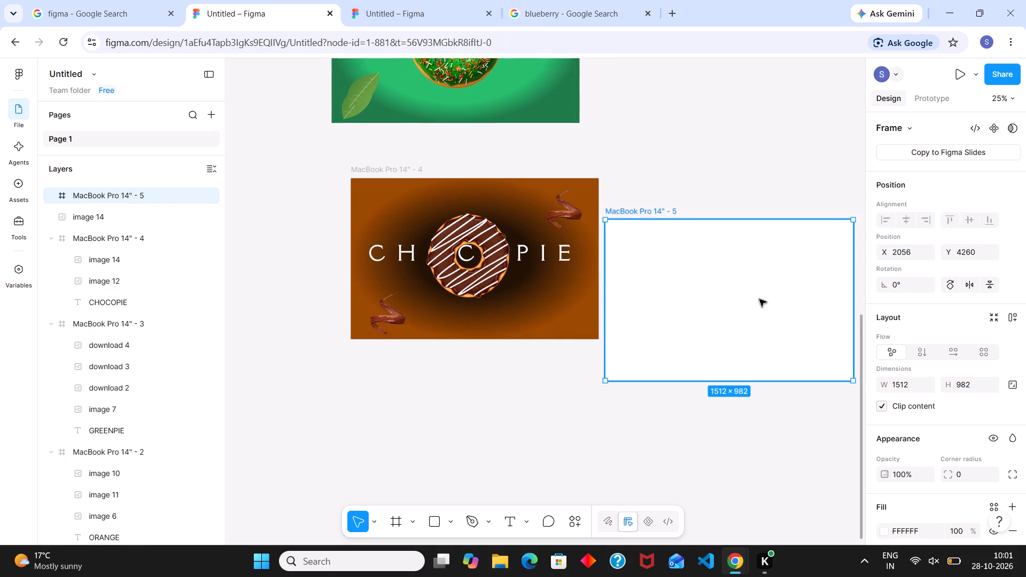
{"action": "left_click_drag", "start_coordinate": [759, 299], "coordinate": [514, 438]}
{"action": "scroll", "coordinate": [747, 353], "scroll_direction": "down", "scroll_amount": 1}
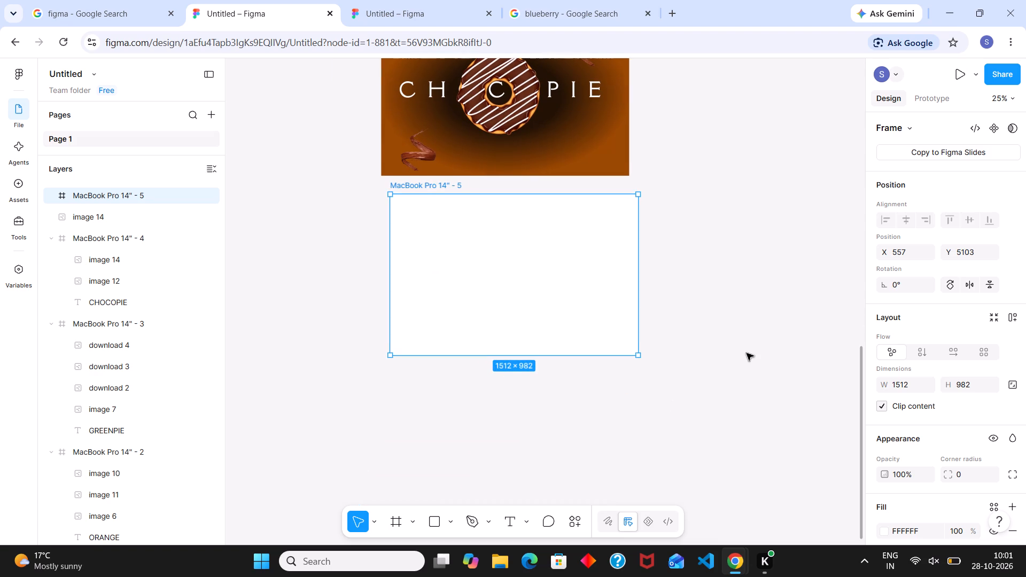
{"action": "left_click_drag", "start_coordinate": [543, 264], "coordinate": [539, 279]}
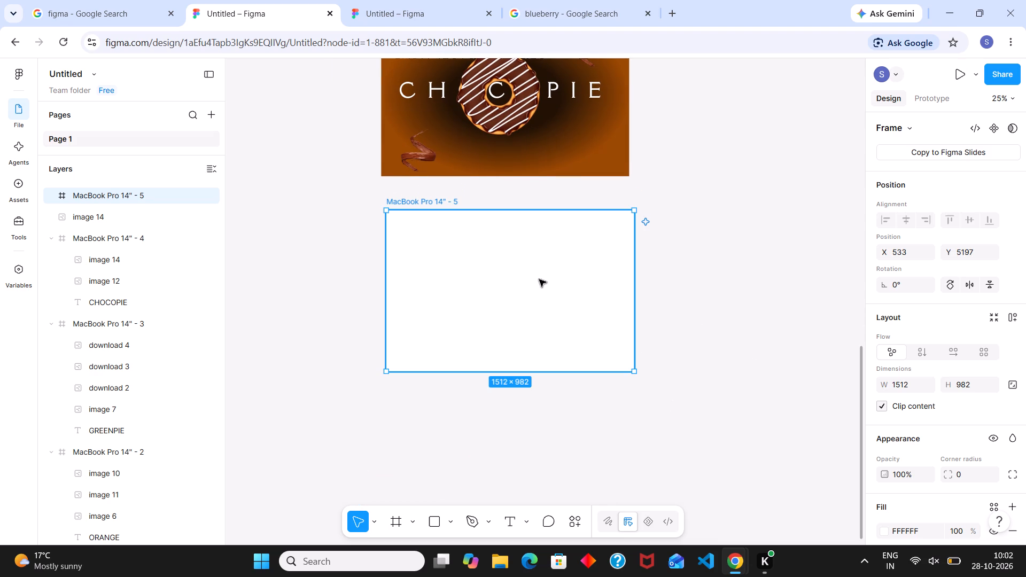
Look up the reference STRAWBERRY frame's gradient colours and set the new fifth frame's fill to FF7FFC.
{"action": "left_click", "coordinate": [455, 18]}
{"action": "left_click", "coordinate": [667, 426]}
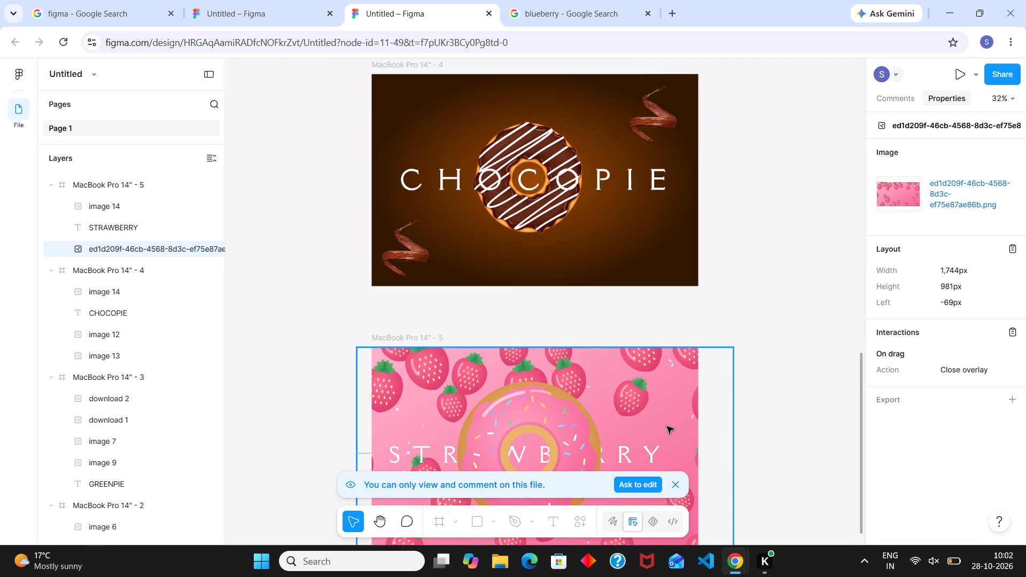
{"action": "left_click", "coordinate": [667, 426]}
{"action": "scroll", "coordinate": [195, 377], "scroll_direction": "up", "scroll_amount": 1}
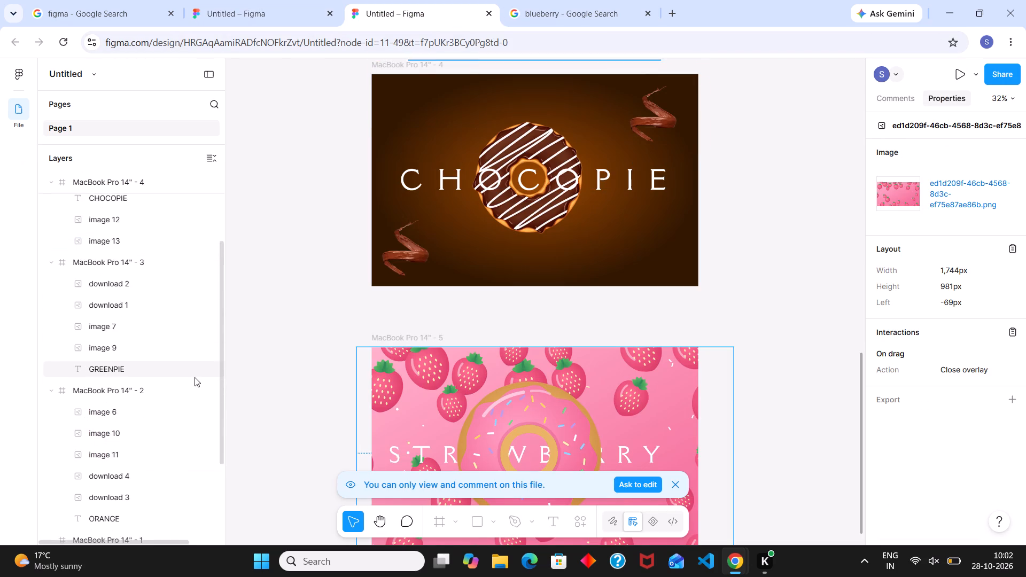
{"action": "scroll", "coordinate": [195, 377], "scroll_direction": "up", "scroll_amount": 1}
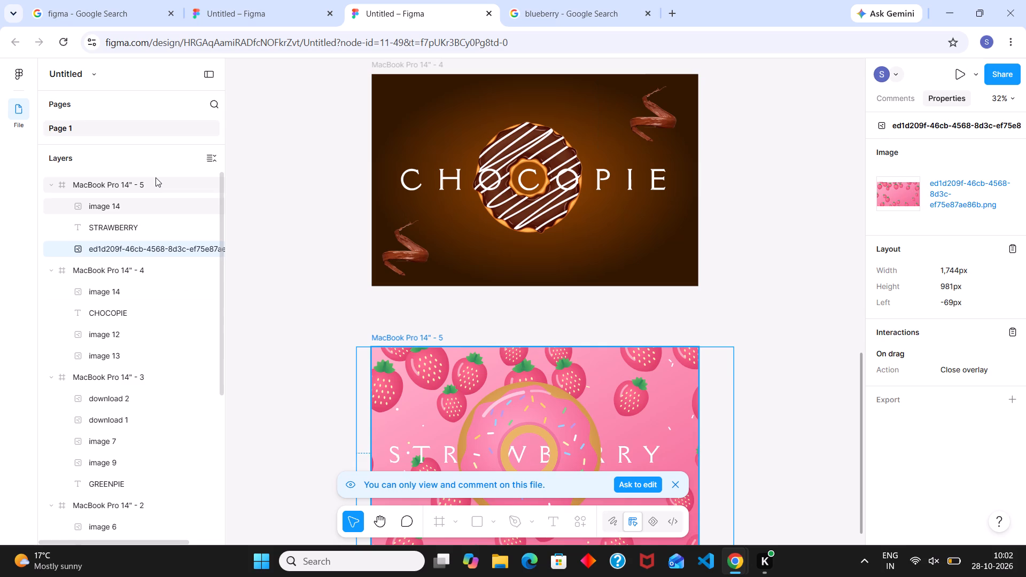
{"action": "left_click", "coordinate": [156, 177]}
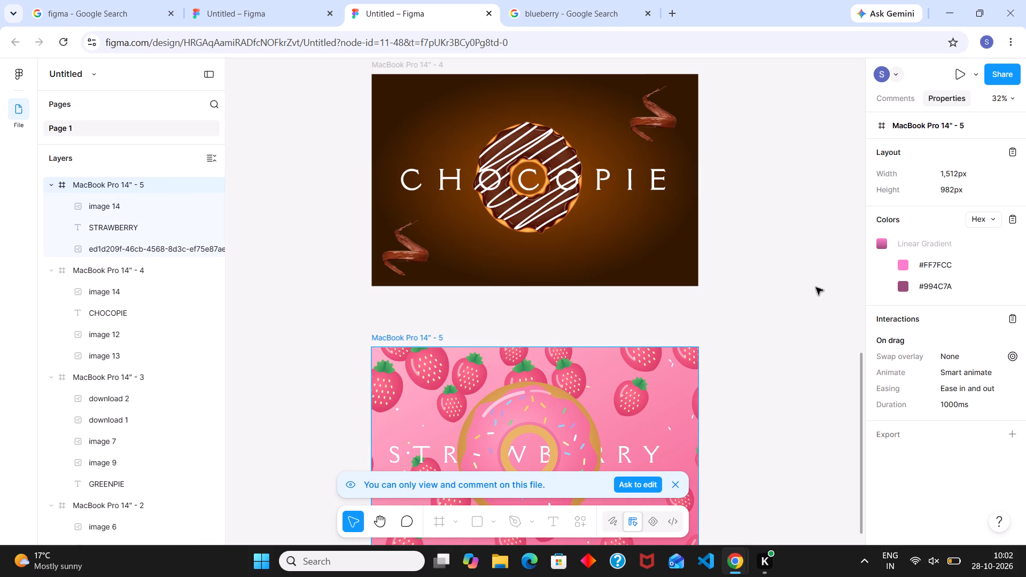
{"action": "left_click", "coordinate": [246, 3]}
{"action": "left_click", "coordinate": [911, 285]}
{"action": "scroll", "coordinate": [915, 384], "scroll_direction": "down", "scroll_amount": 1}
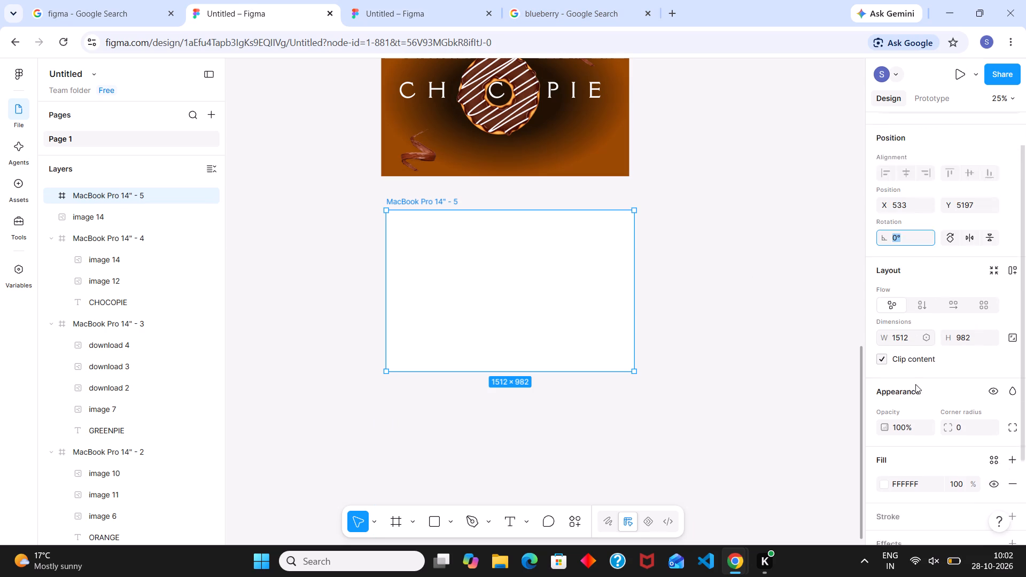
{"action": "scroll", "coordinate": [915, 384], "scroll_direction": "down", "scroll_amount": 1}
{"action": "left_click", "coordinate": [923, 435]}
{"action": "key", "text": "BackSpace"}
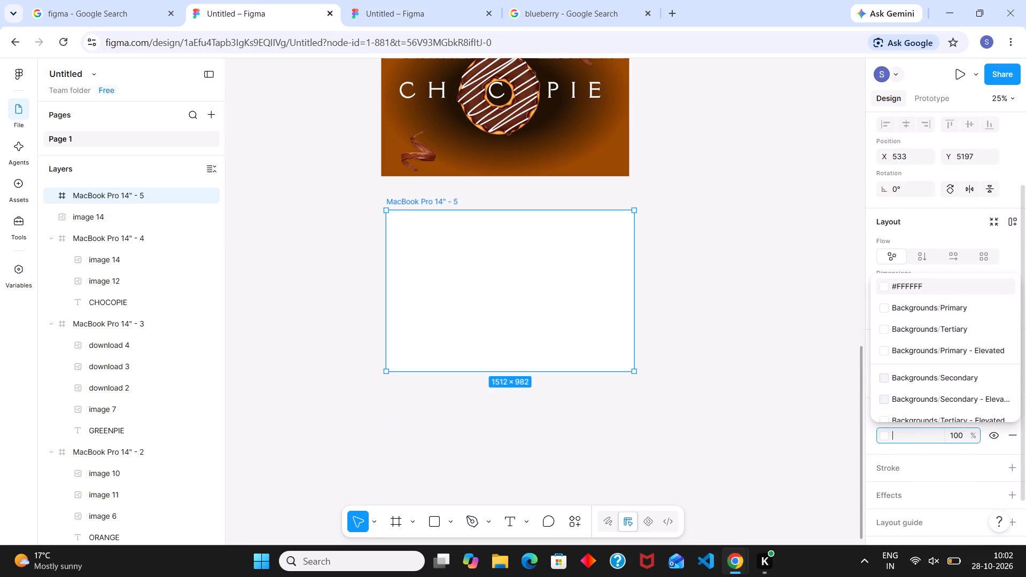
{"action": "type", "text": "FF"}
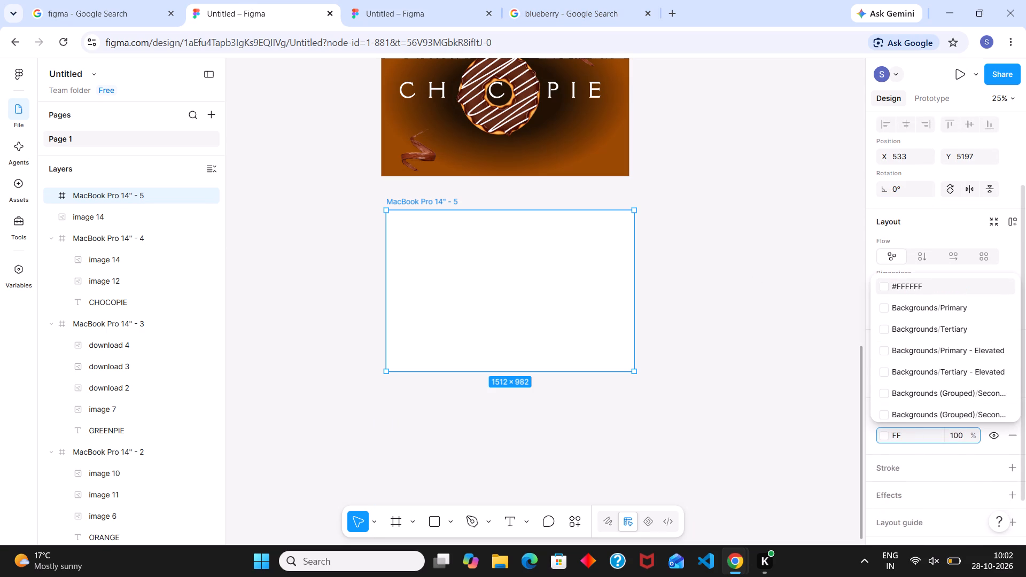
{"action": "key", "text": "7"}
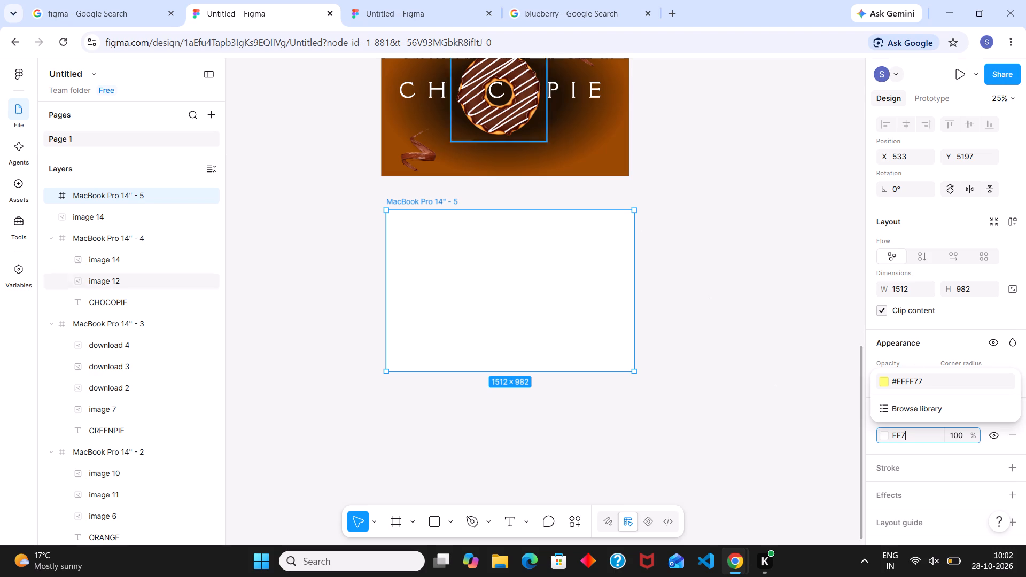
{"action": "left_click", "coordinate": [376, 1]}
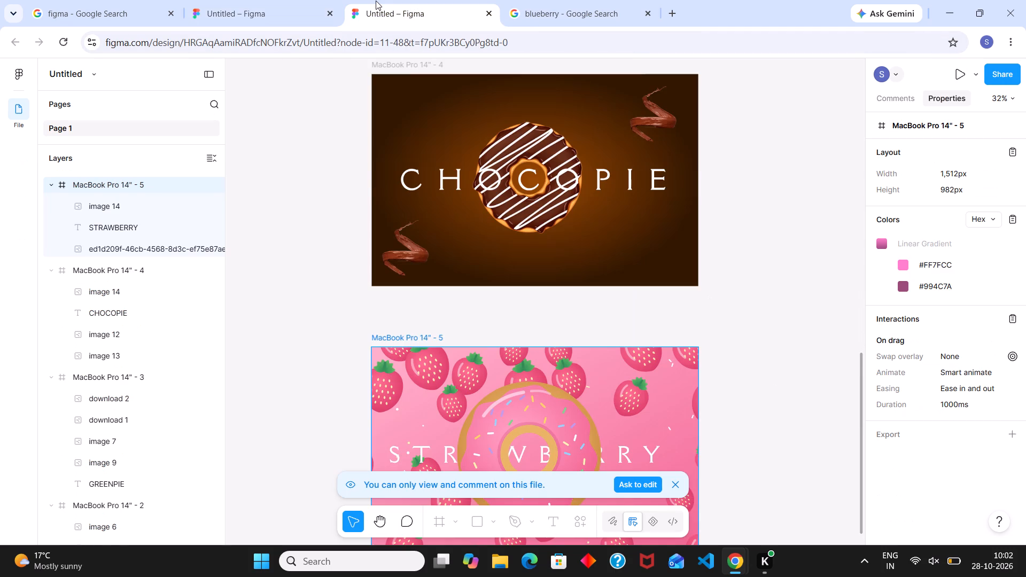
{"action": "left_click", "coordinate": [263, 10]}
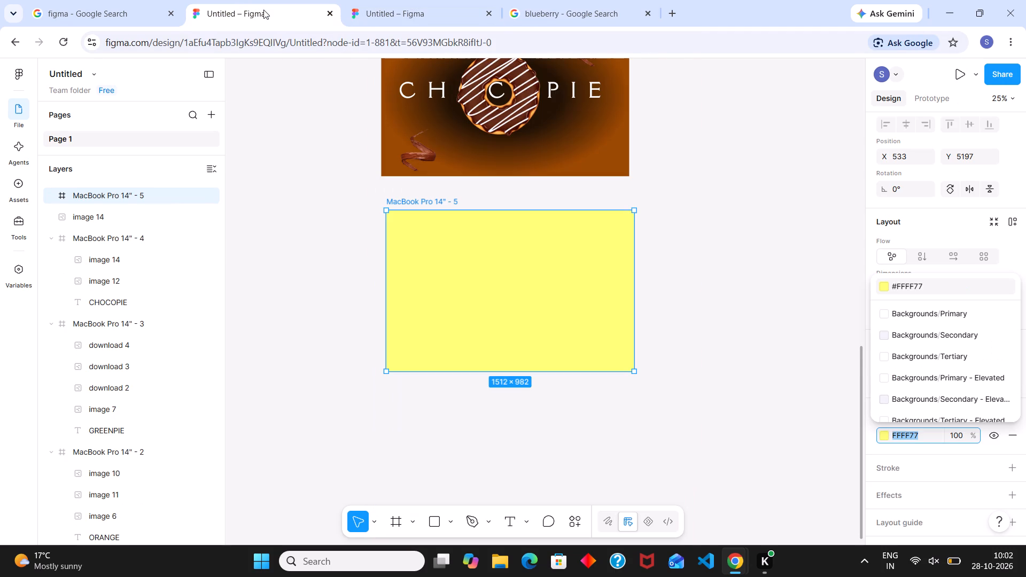
{"action": "key", "text": "f"}
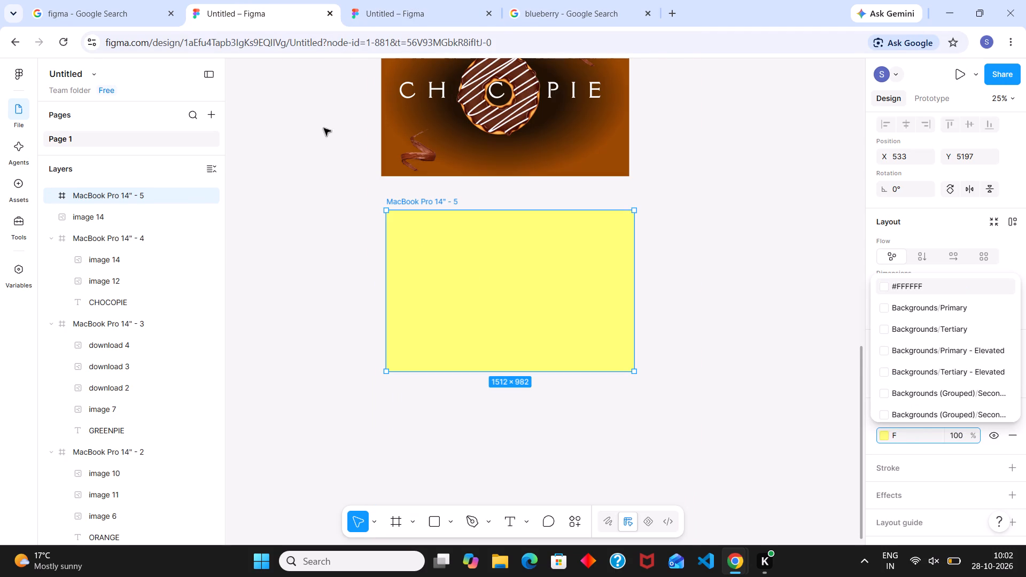
{"action": "key", "text": "f"}
{"action": "type", "text": "7FFC"}
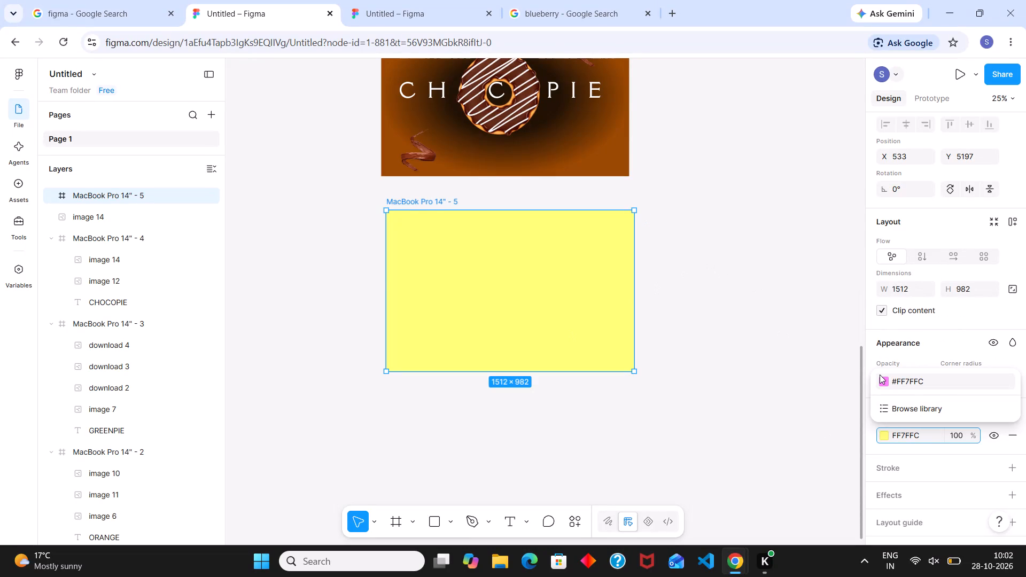
{"action": "left_click", "coordinate": [890, 381]}
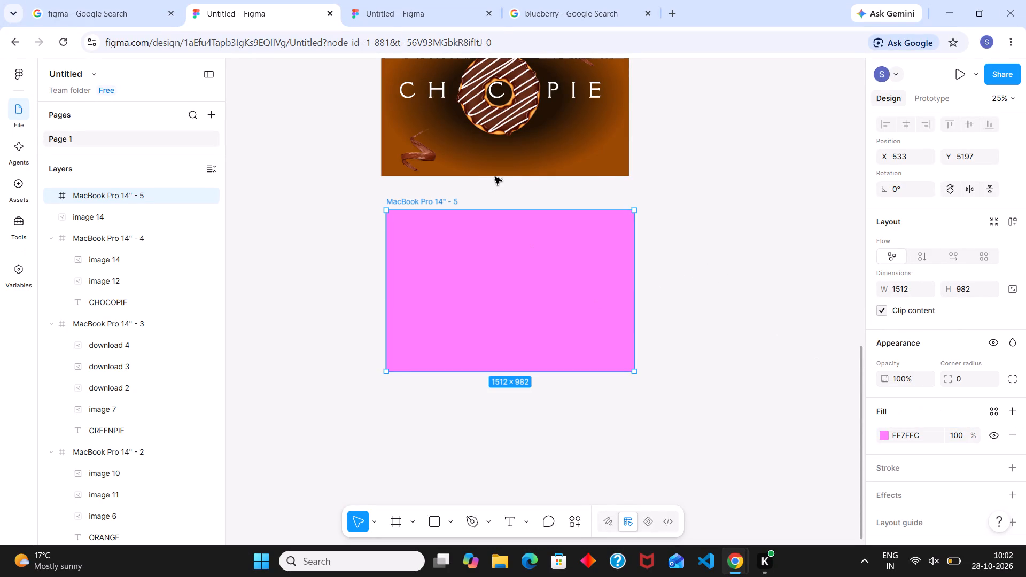
Recheck the reference STRAWBERRY frame's gradient colour and set the fifth frame's fill to FF7FCC.
{"action": "left_click", "coordinate": [411, 0]}
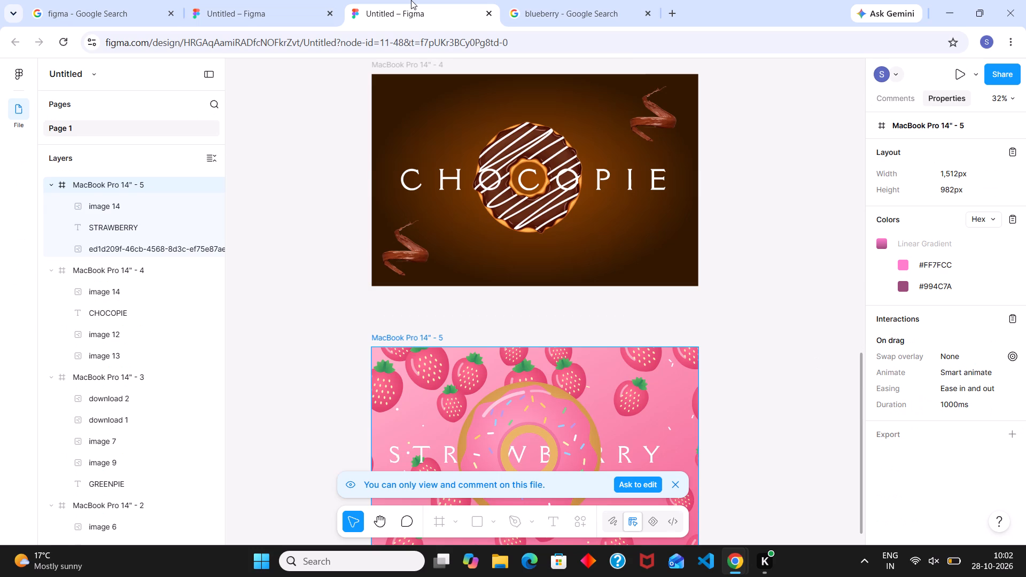
{"action": "left_click", "coordinate": [308, 0]}
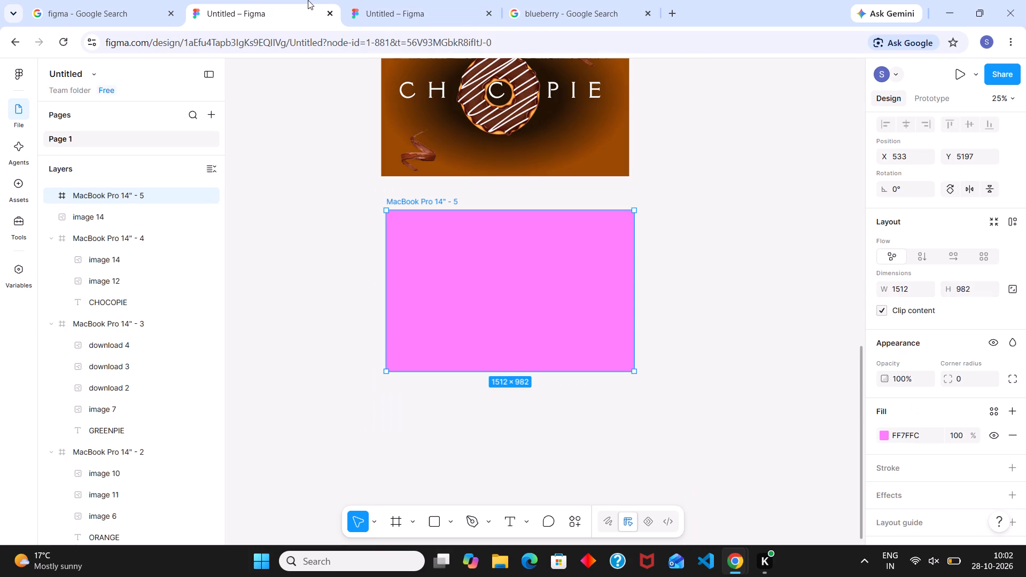
{"action": "left_click", "coordinate": [908, 437]}
{"action": "left_click", "coordinate": [908, 437]}
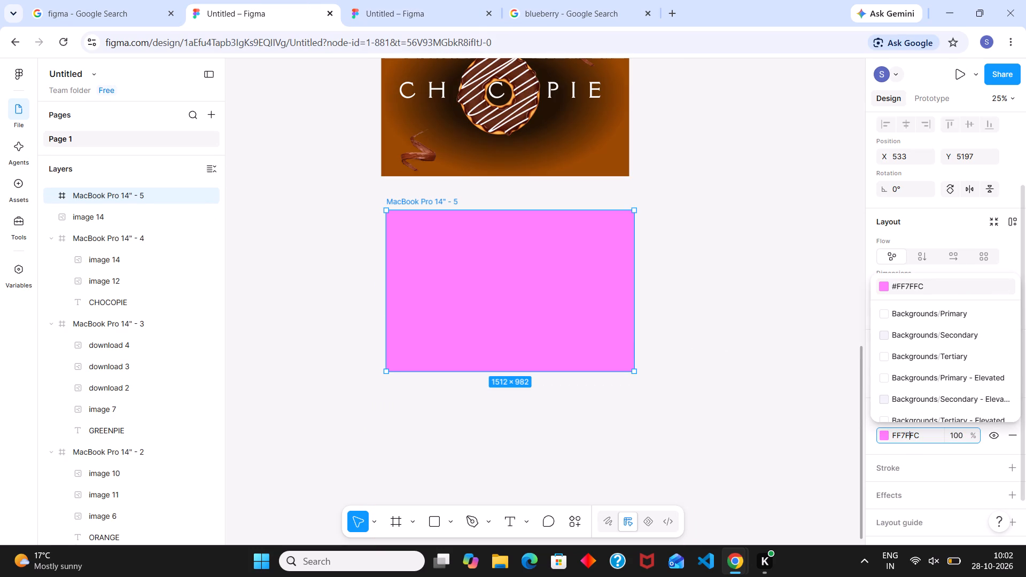
{"action": "left_click", "coordinate": [913, 438]}
{"action": "key", "text": "BackSpace"}
{"action": "key", "text": "c"}
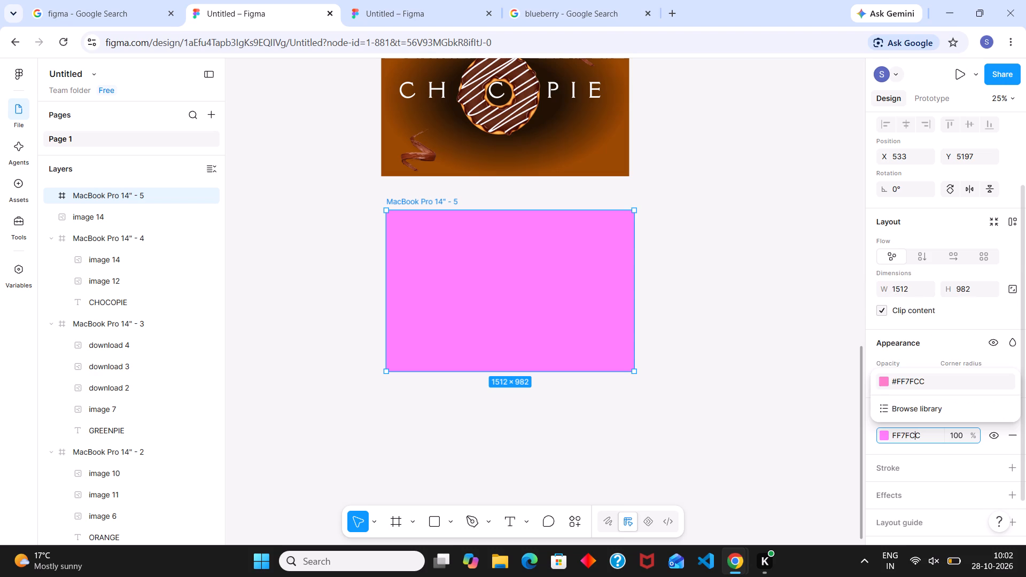
{"action": "left_click", "coordinate": [915, 384]}
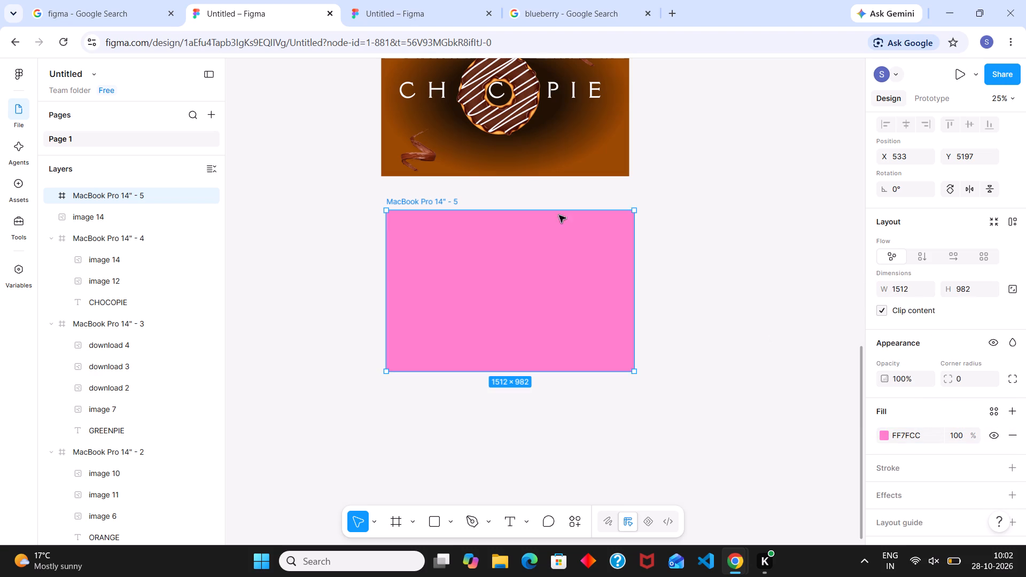
Copy the STRAWBERRY text from the reference file into the pink fifth frame and place it at X 82, Y 406.
{"action": "left_click", "coordinate": [410, 19]}
{"action": "left_click", "coordinate": [467, 378]}
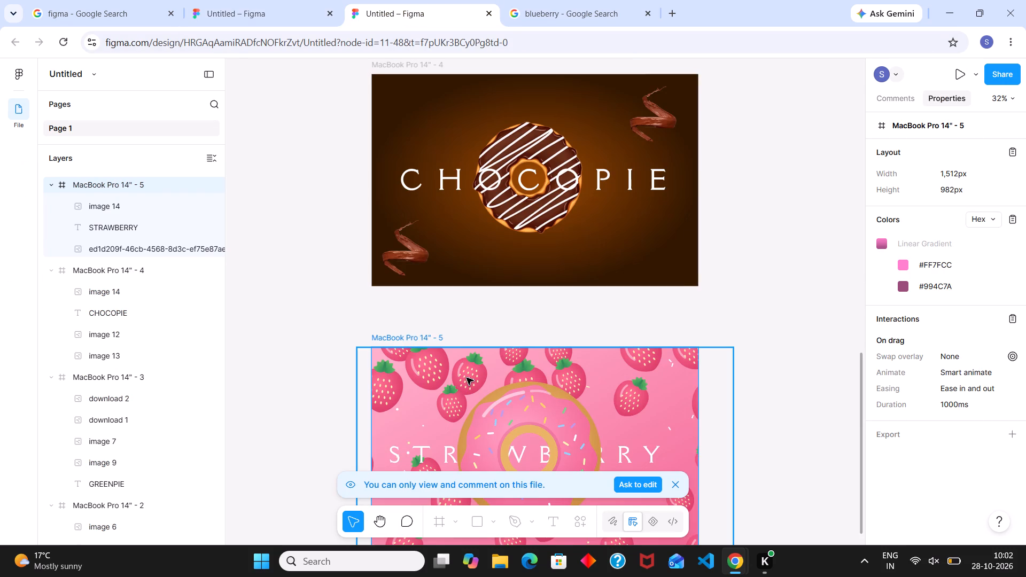
{"action": "scroll", "coordinate": [467, 378], "scroll_direction": "down", "scroll_amount": 1}
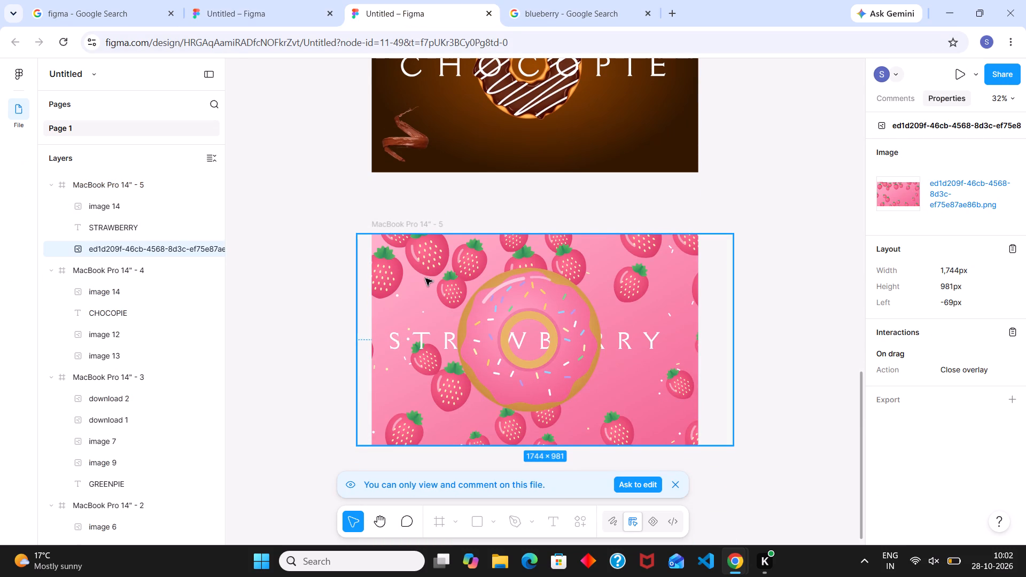
{"action": "left_click", "coordinate": [425, 278]}
{"action": "left_click", "coordinate": [513, 425]}
{"action": "double_click", "coordinate": [634, 287]}
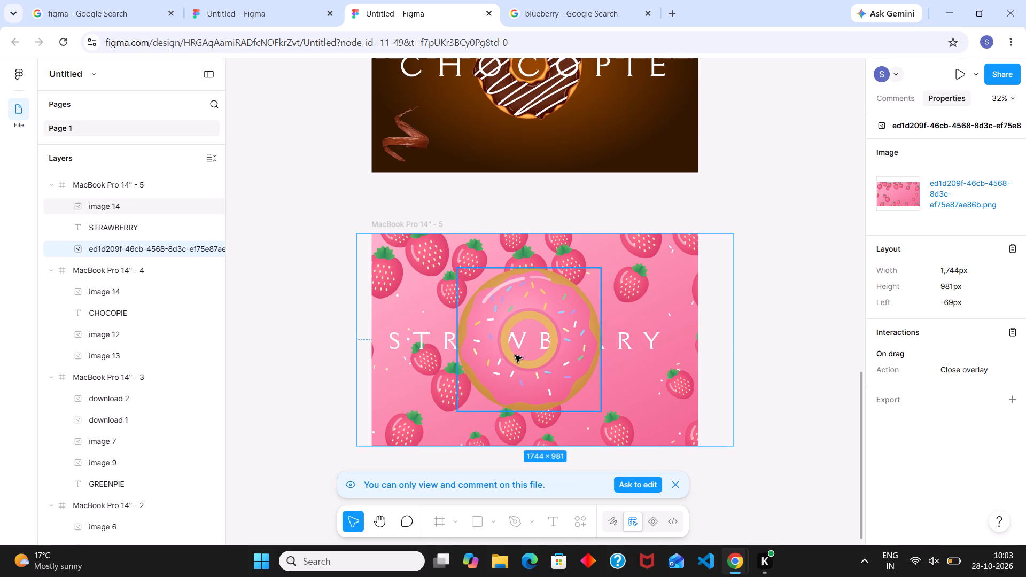
{"action": "left_click", "coordinate": [638, 340]}
{"action": "right_click", "coordinate": [638, 340]}
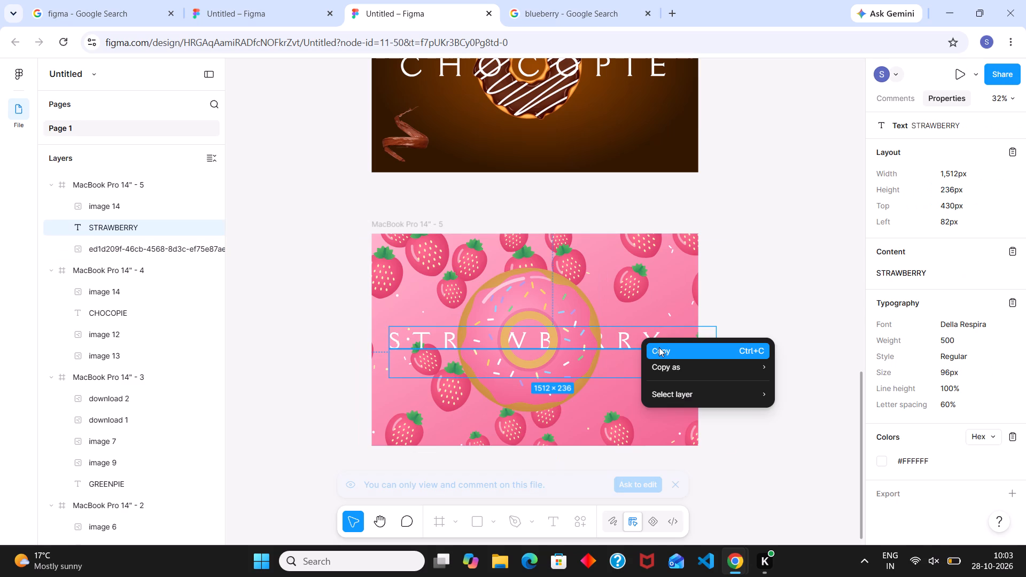
{"action": "left_click", "coordinate": [659, 347]}
{"action": "left_click", "coordinate": [256, 0]}
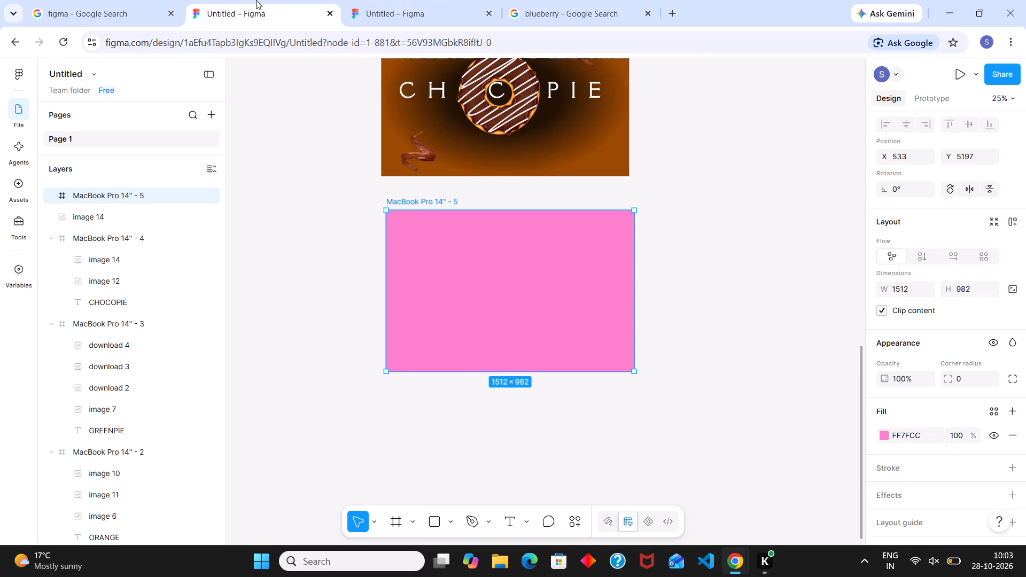
{"action": "key", "text": "ctrl+v"}
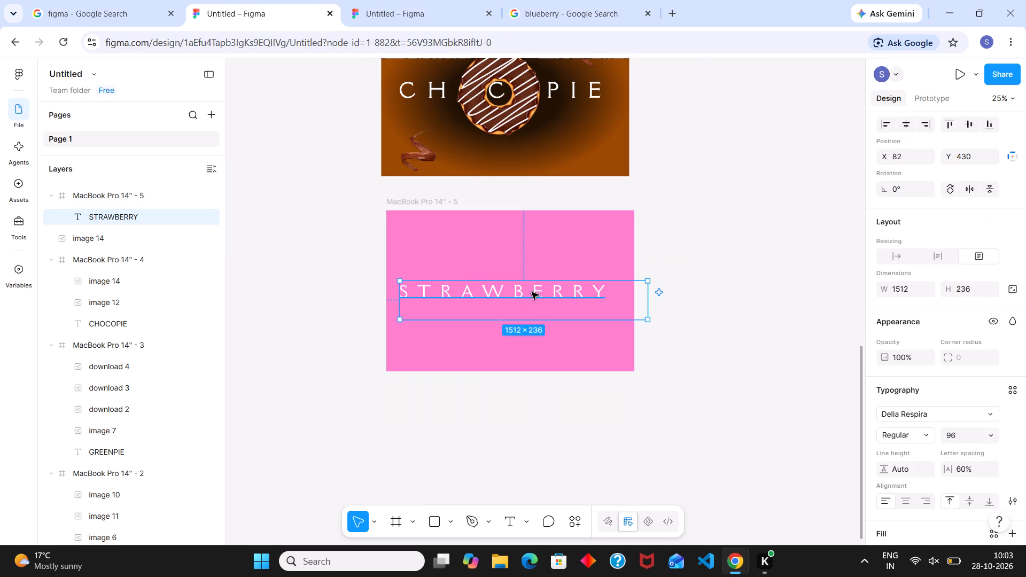
{"action": "left_click_drag", "start_coordinate": [520, 314], "coordinate": [520, 306]}
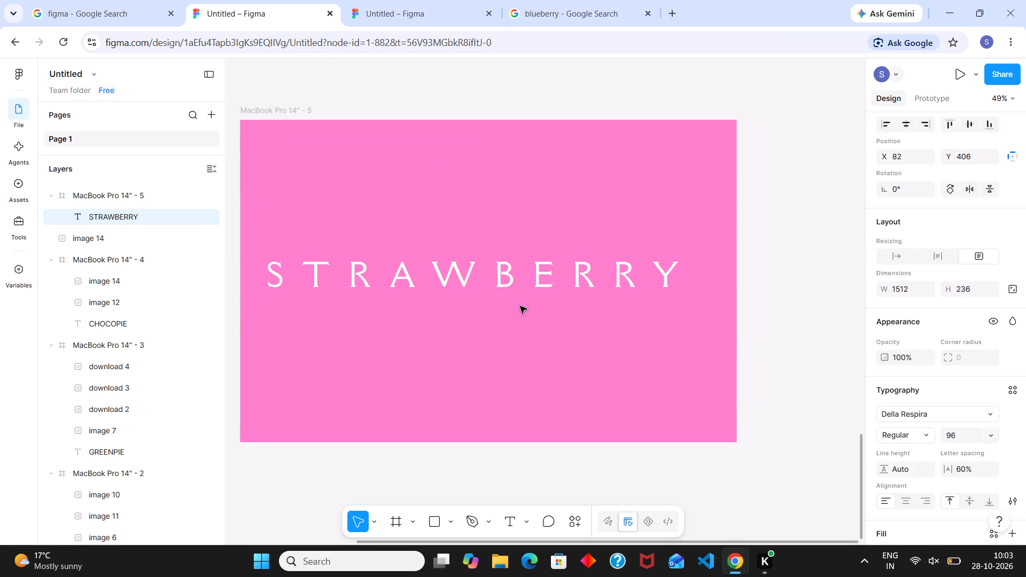
{"action": "left_click_drag", "start_coordinate": [520, 306], "coordinate": [520, 306]}
Copy the reference pink donut into the fifth frame, scale it to about 612 × 612, and place it at about X 359, Y 156.
{"action": "left_click", "coordinate": [427, 0]}
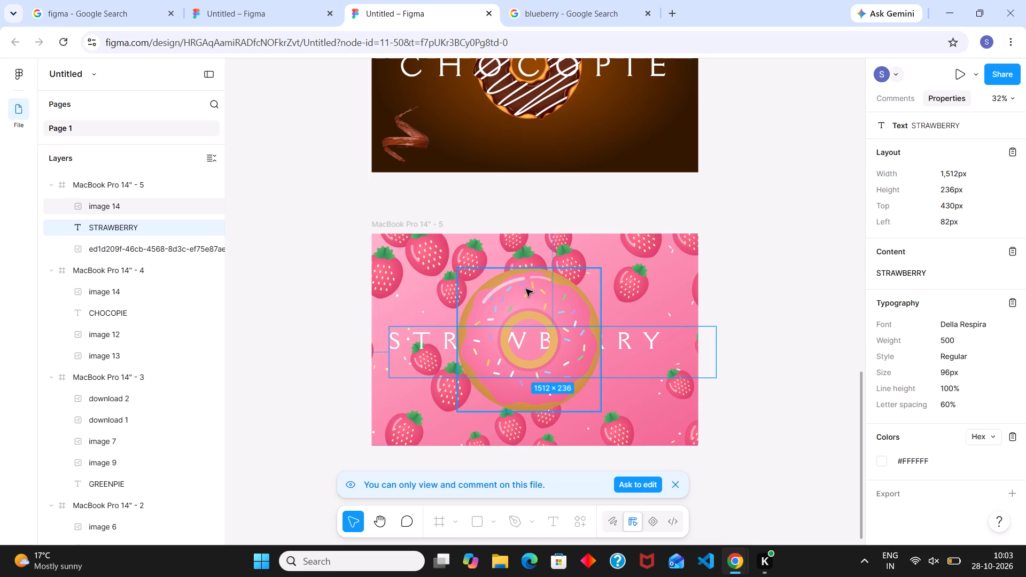
{"action": "left_click", "coordinate": [525, 290]}
{"action": "right_click", "coordinate": [525, 290]}
{"action": "left_click", "coordinate": [536, 297]}
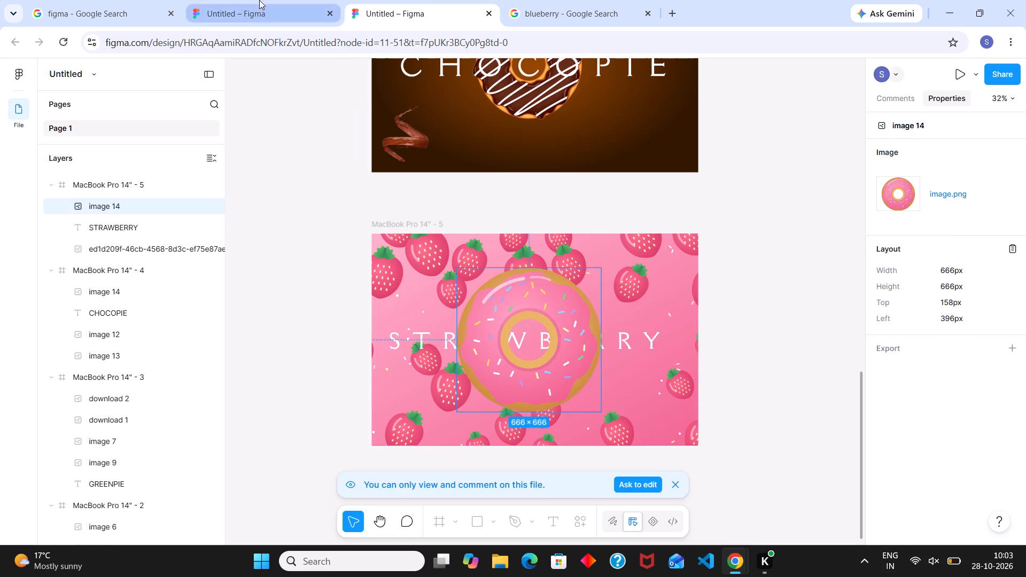
{"action": "left_click", "coordinate": [259, 0]}
{"action": "key", "text": "ctrl+v"}
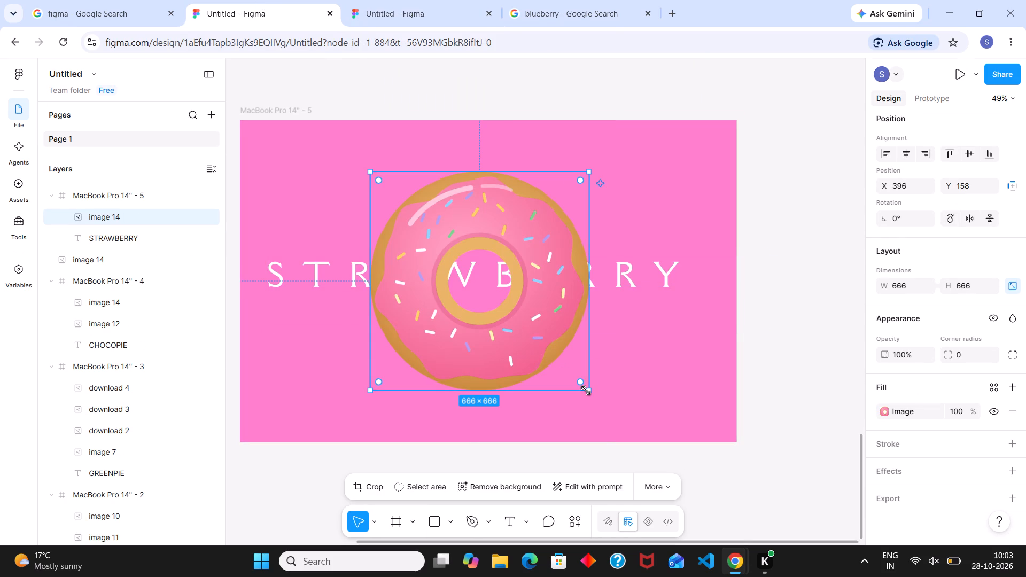
{"action": "left_click_drag", "start_coordinate": [586, 391], "coordinate": [568, 372]}
{"action": "left_click_drag", "start_coordinate": [558, 352], "coordinate": [556, 351]}
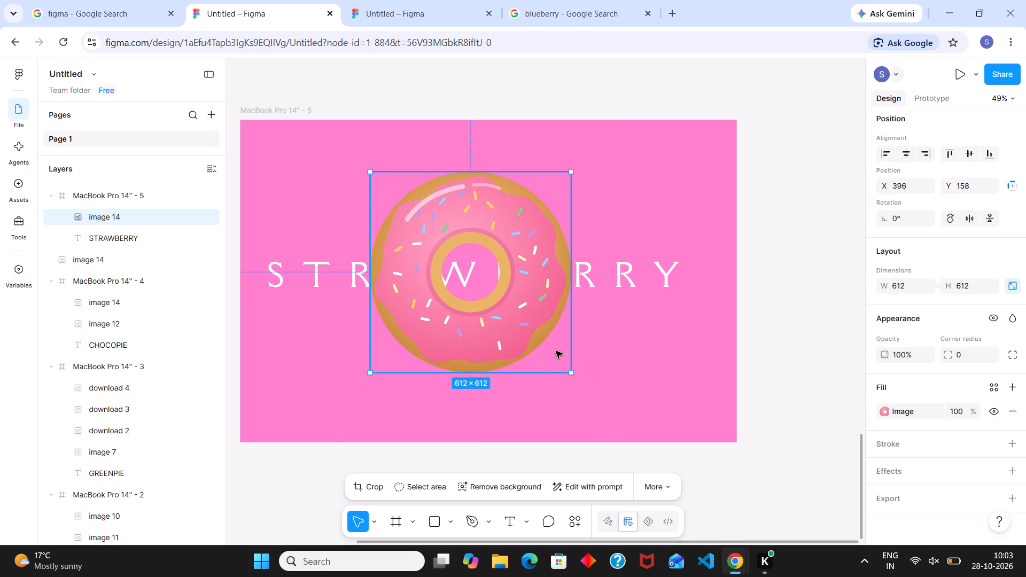
{"action": "left_click_drag", "start_coordinate": [556, 351], "coordinate": [546, 352]}
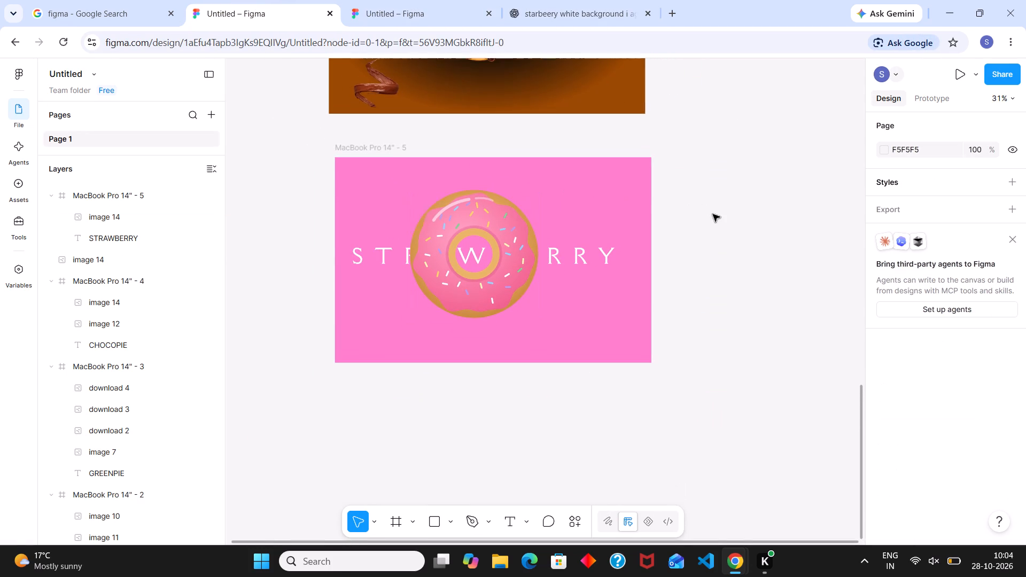
{"action": "scroll", "coordinate": [713, 214], "scroll_direction": "up", "scroll_amount": 1}
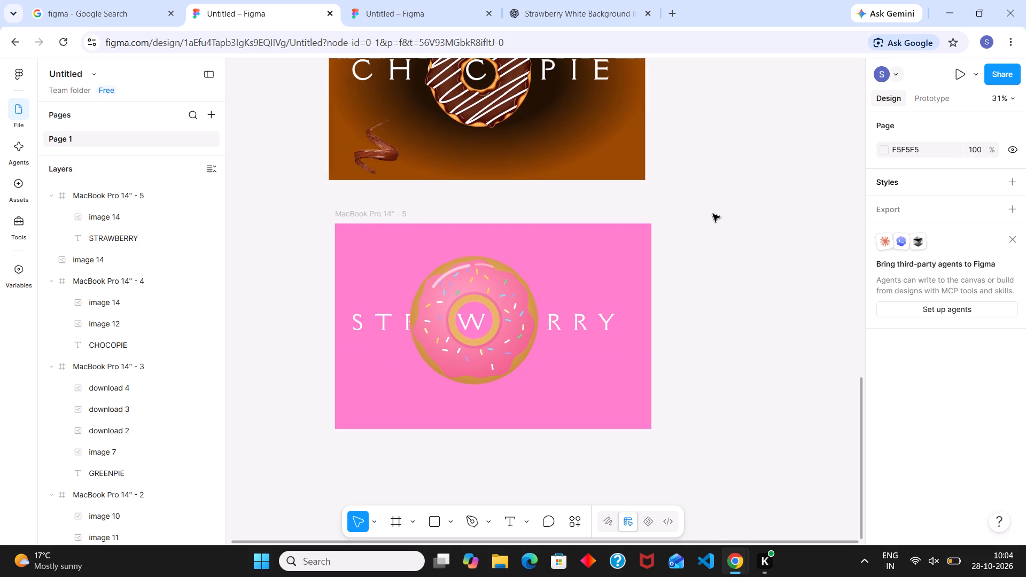
{"action": "left_click_drag", "start_coordinate": [485, 335], "coordinate": [489, 342]}
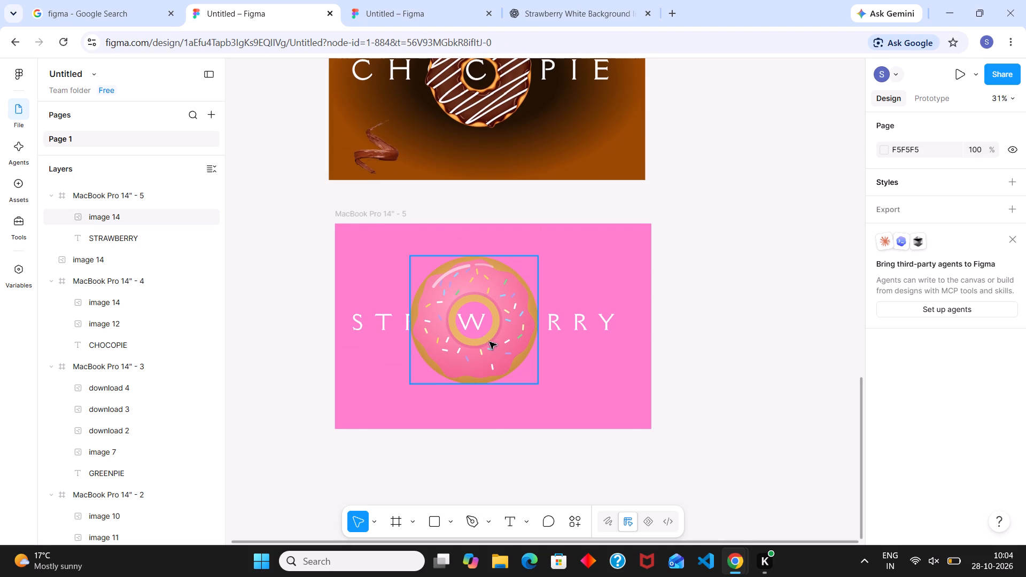
{"action": "left_click_drag", "start_coordinate": [489, 342], "coordinate": [498, 336]}
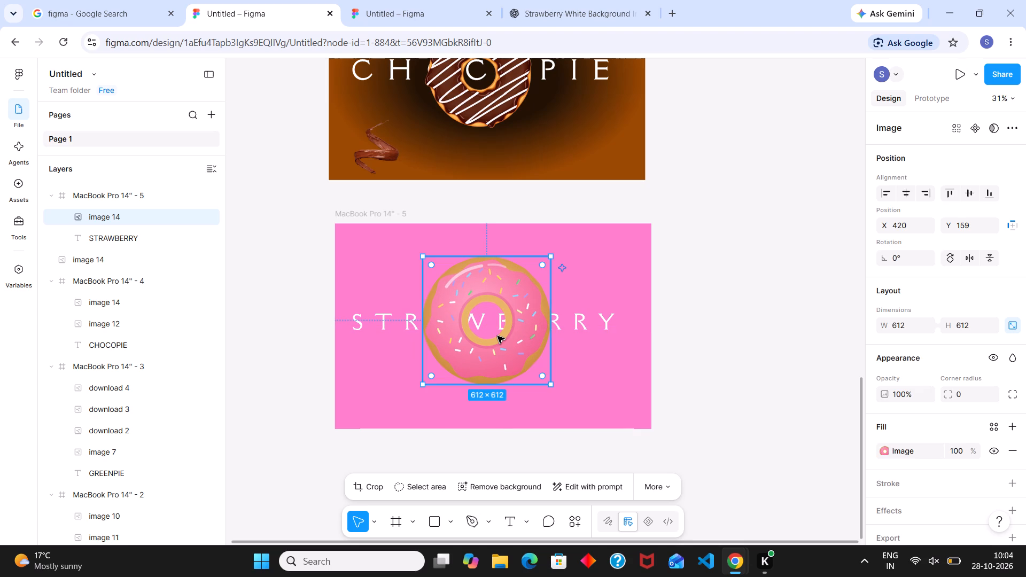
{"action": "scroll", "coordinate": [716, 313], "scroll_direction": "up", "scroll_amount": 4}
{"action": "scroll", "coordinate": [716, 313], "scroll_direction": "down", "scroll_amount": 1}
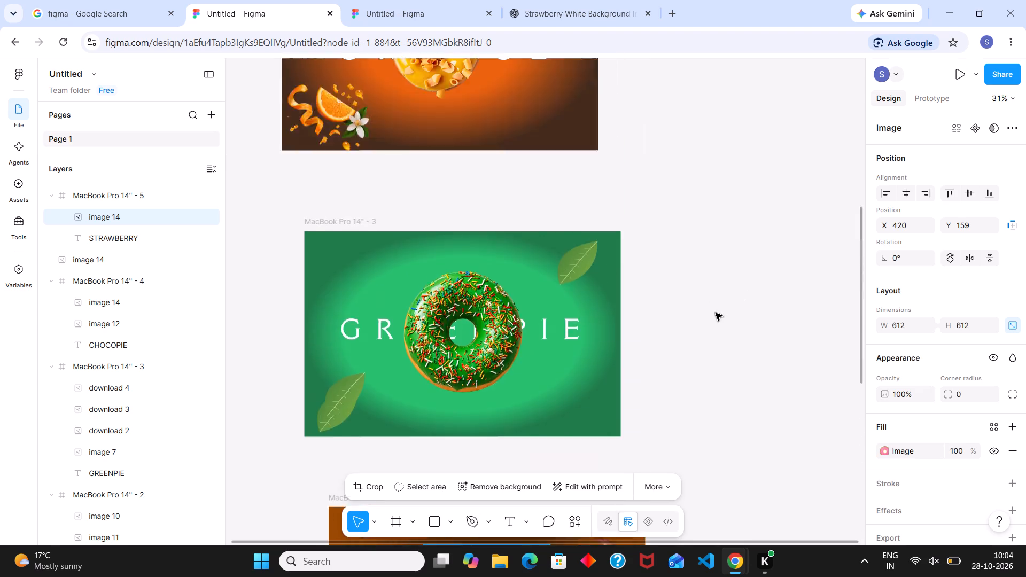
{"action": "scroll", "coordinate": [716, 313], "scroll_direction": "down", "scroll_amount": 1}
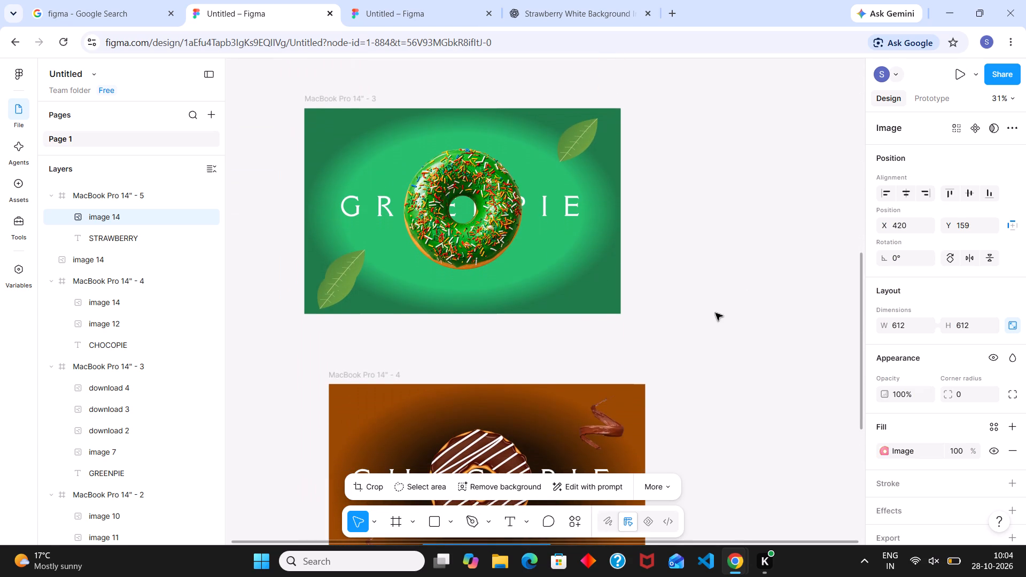
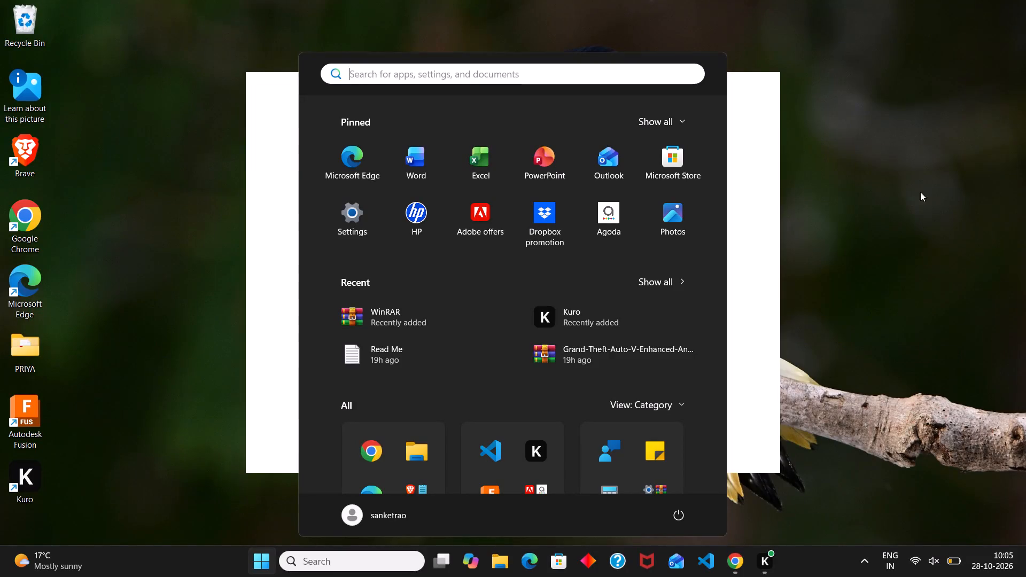
Put the computer to sleep.
{"action": "left_click", "coordinate": [682, 517]}
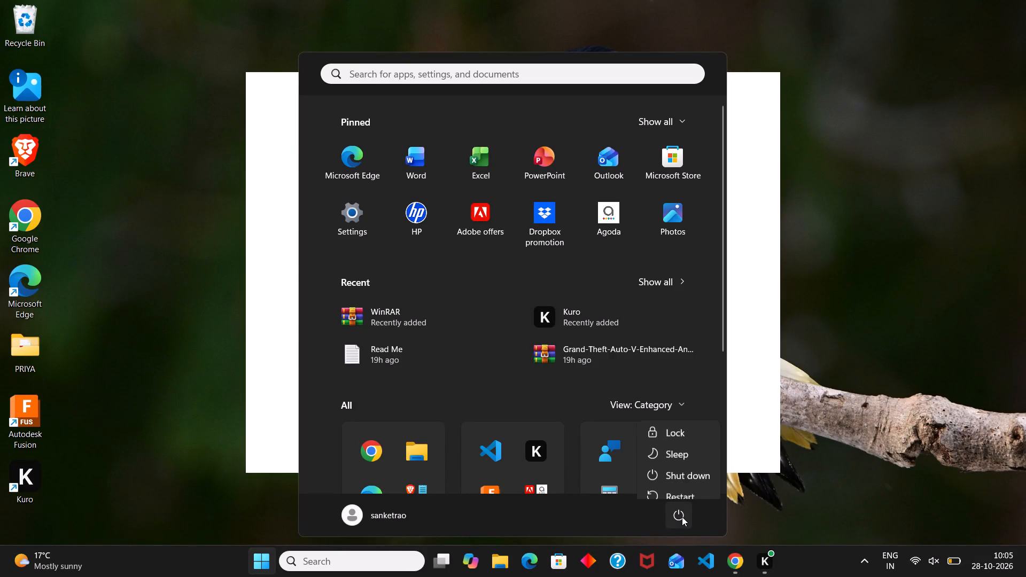
{"action": "left_click", "coordinate": [665, 448]}
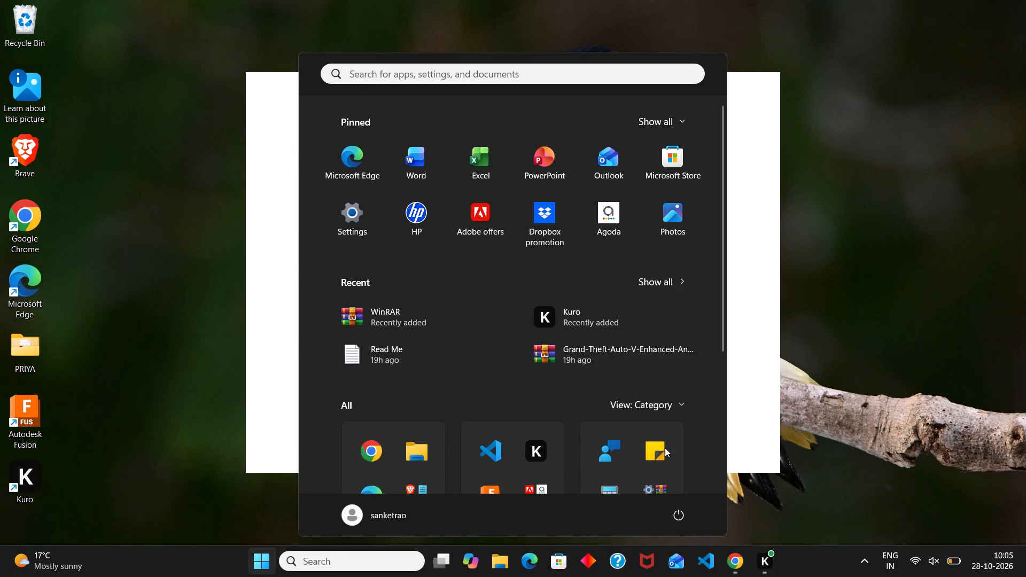
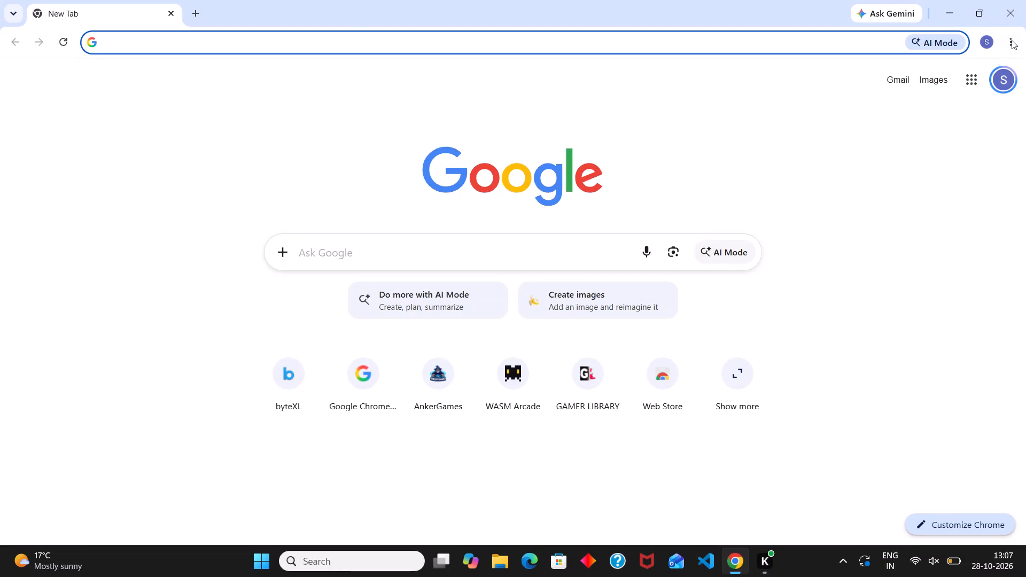
Reopen the recently closed Untitled Figma design file from the browser history.
{"action": "left_click", "coordinate": [1012, 40]}
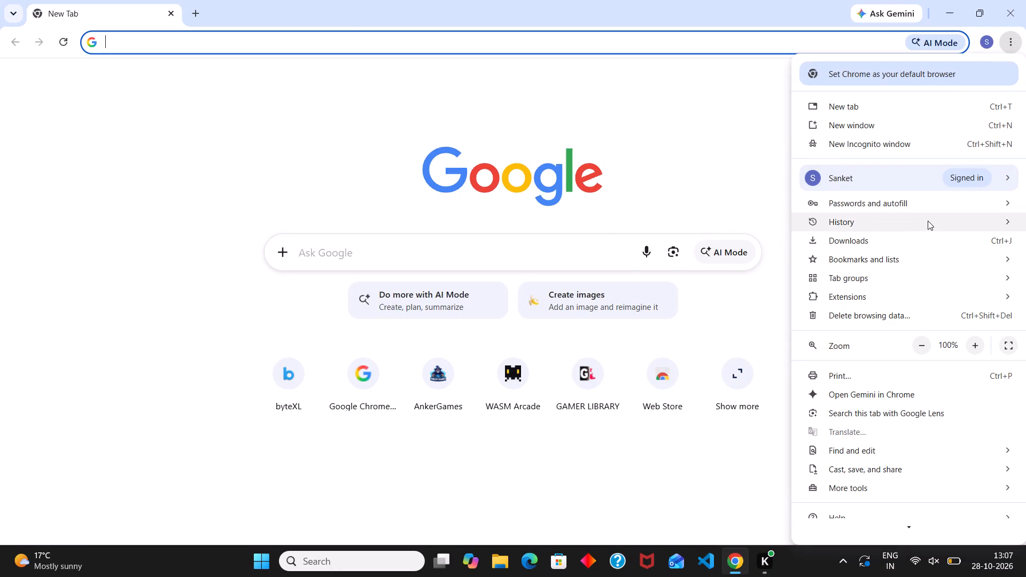
{"action": "left_click", "coordinate": [928, 221]}
{"action": "left_click", "coordinate": [928, 221]}
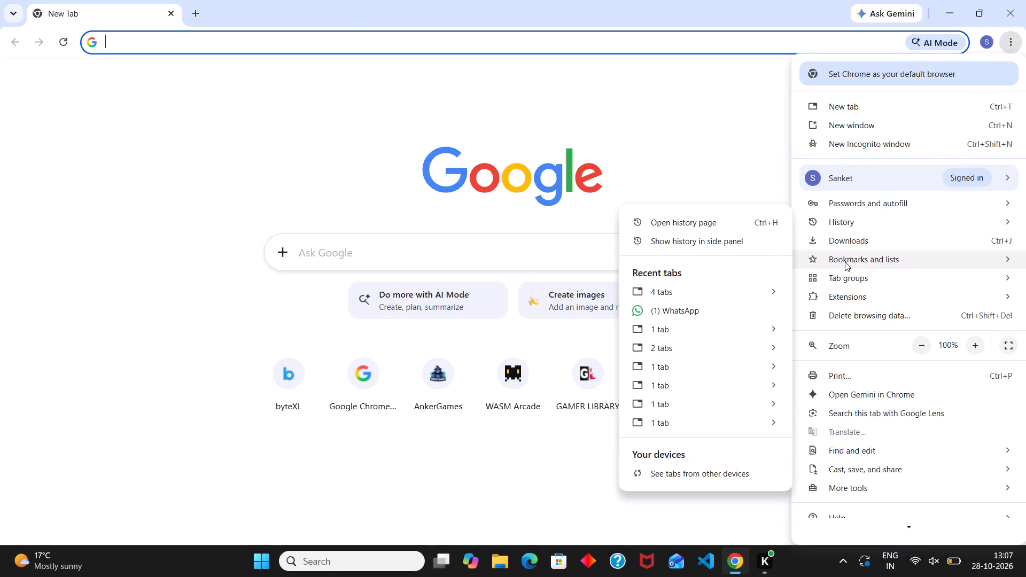
{"action": "left_click", "coordinate": [741, 287]}
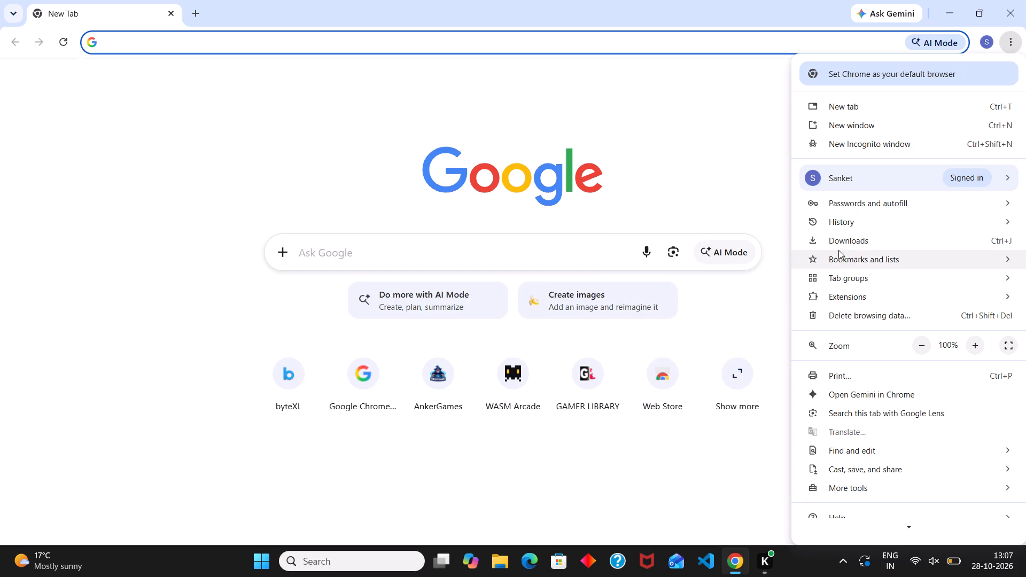
{"action": "left_click", "coordinate": [885, 229]}
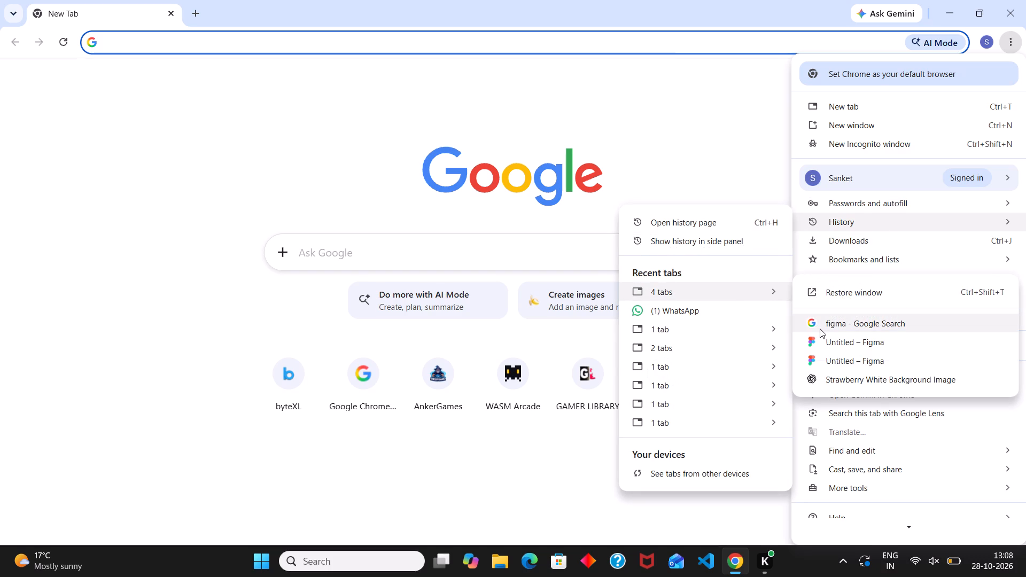
{"action": "left_click", "coordinate": [832, 337]}
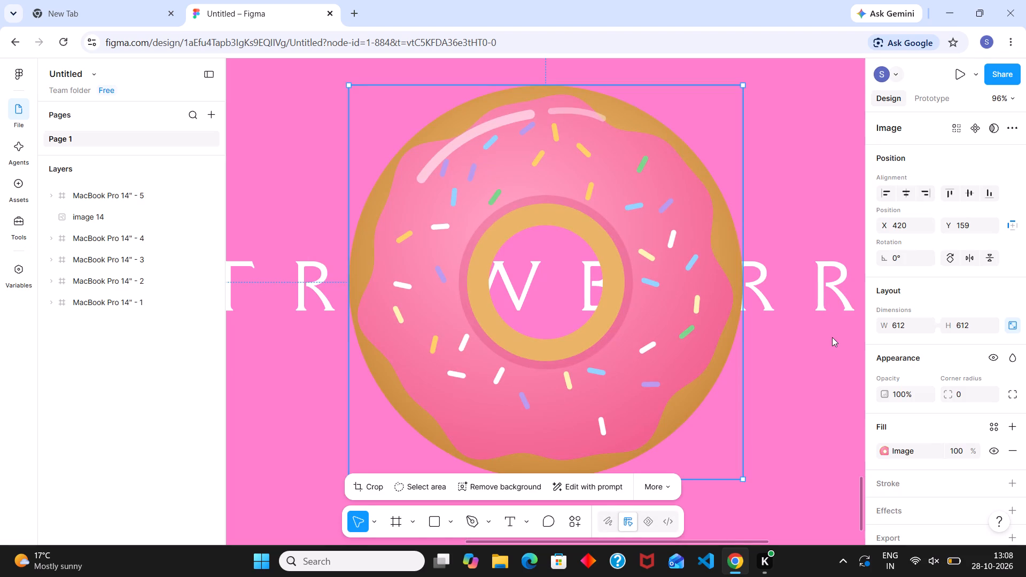
Examine the finished green and CHOCOPIE donut frames alongside the pink STRAWBERRY frame on the canvas.
{"action": "scroll", "coordinate": [677, 348], "scroll_direction": "up", "scroll_amount": 8}
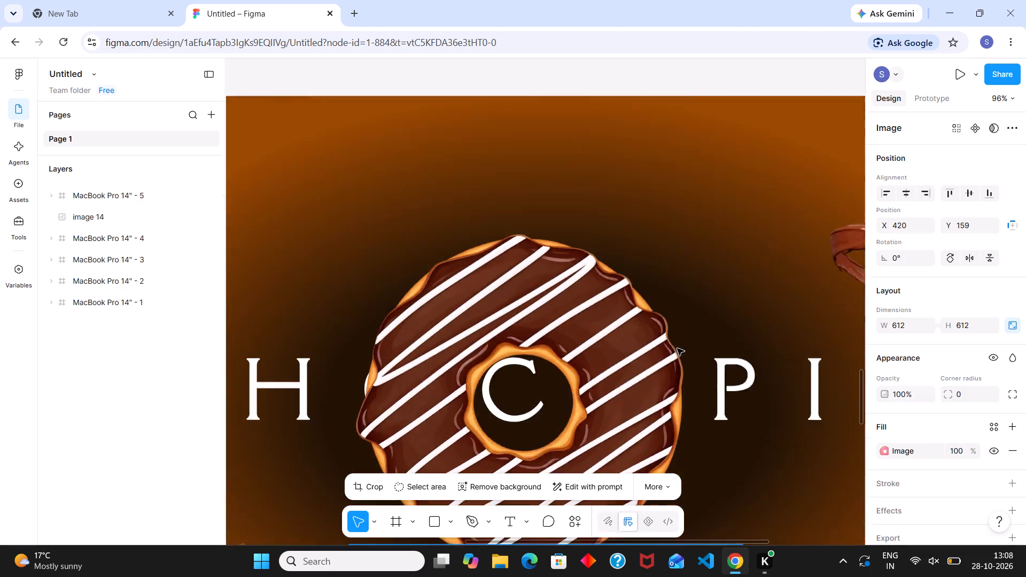
{"action": "scroll", "coordinate": [677, 348], "scroll_direction": "up", "scroll_amount": 4}
{"action": "scroll", "coordinate": [677, 348], "scroll_direction": "down", "scroll_amount": 7}
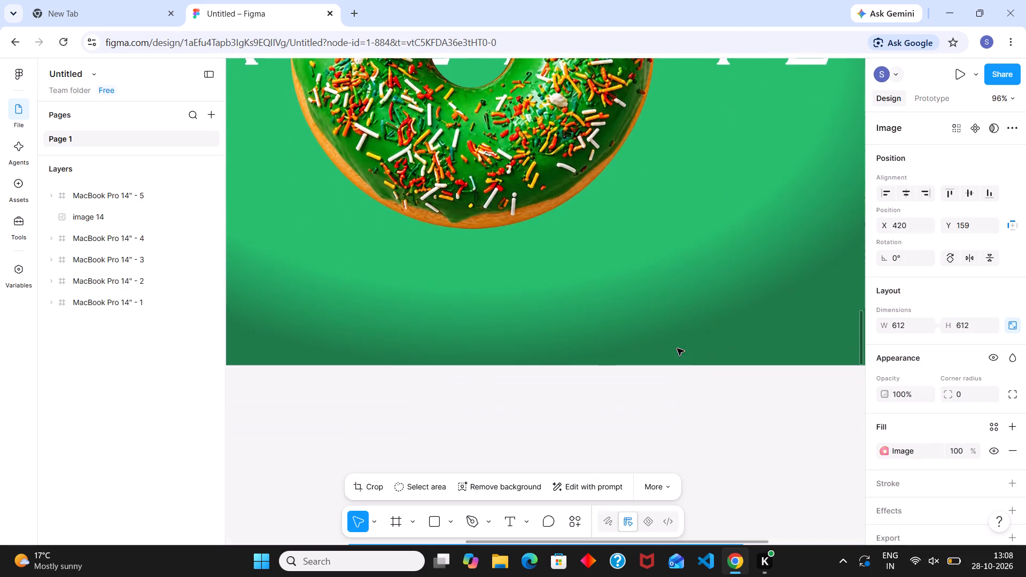
{"action": "scroll", "coordinate": [677, 348], "scroll_direction": "down", "scroll_amount": 3}
{"action": "scroll", "coordinate": [677, 348], "scroll_direction": "right", "scroll_amount": 1}
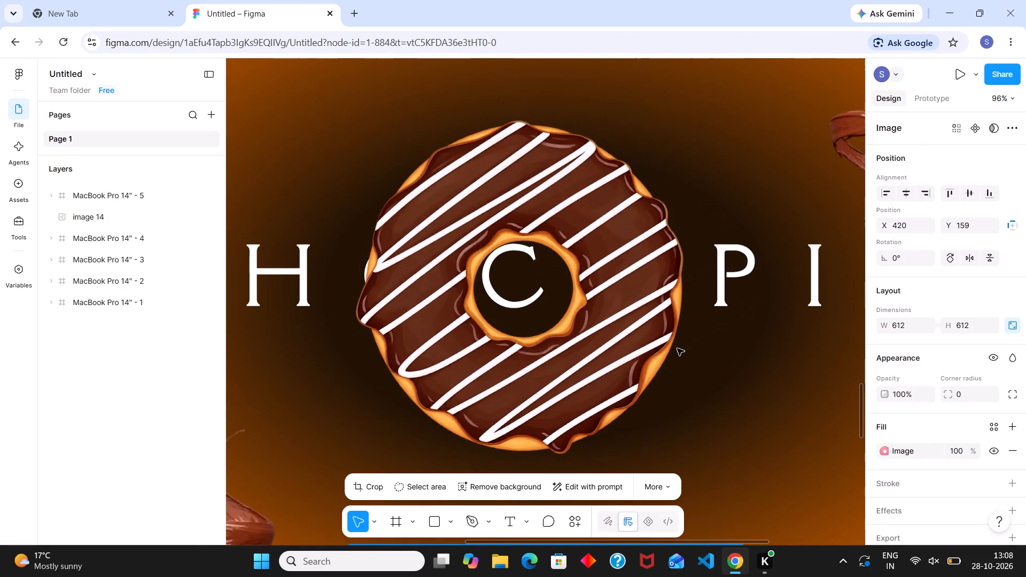
{"action": "scroll", "coordinate": [677, 348], "scroll_direction": "right", "scroll_amount": 1}
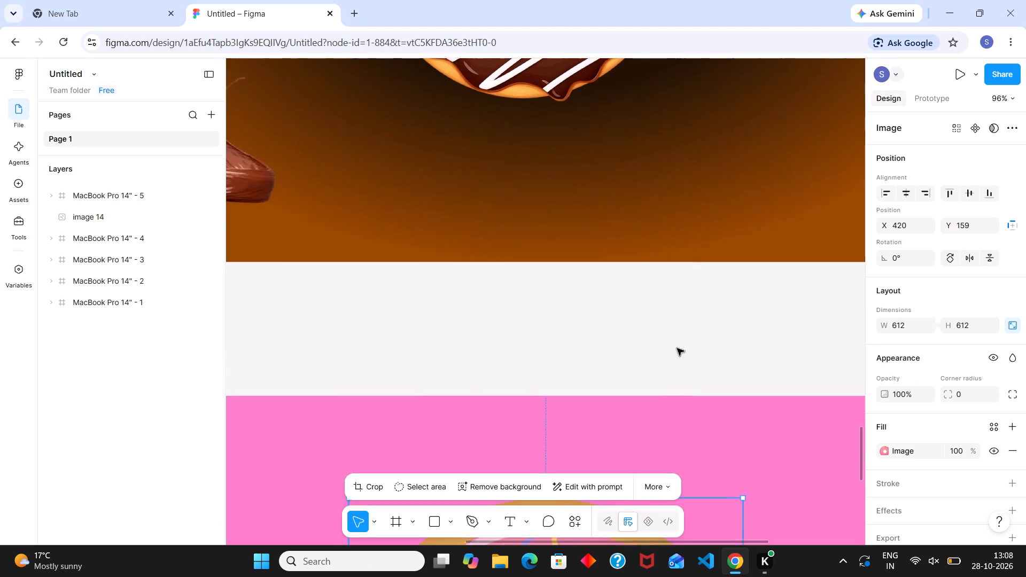
{"action": "scroll", "coordinate": [677, 348], "scroll_direction": "right", "scroll_amount": 1}
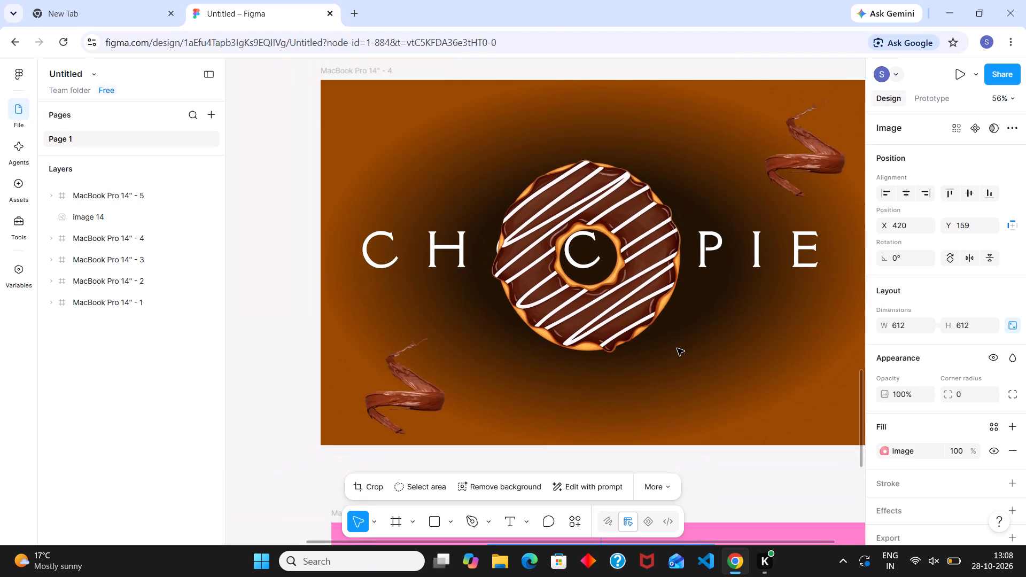
{"action": "scroll", "coordinate": [677, 348], "scroll_direction": "down", "scroll_amount": 7}
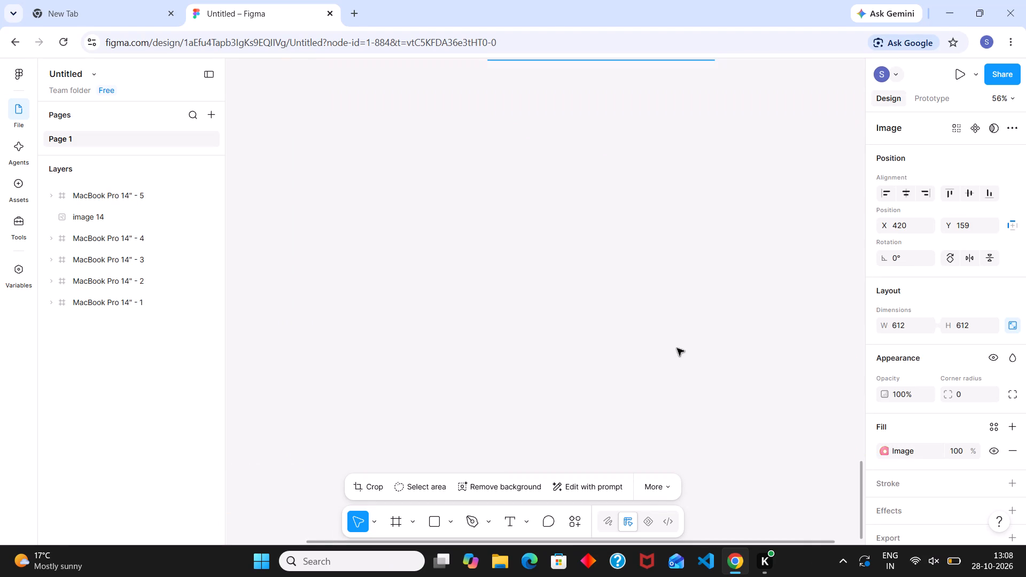
{"action": "scroll", "coordinate": [677, 348], "scroll_direction": "up", "scroll_amount": 1}
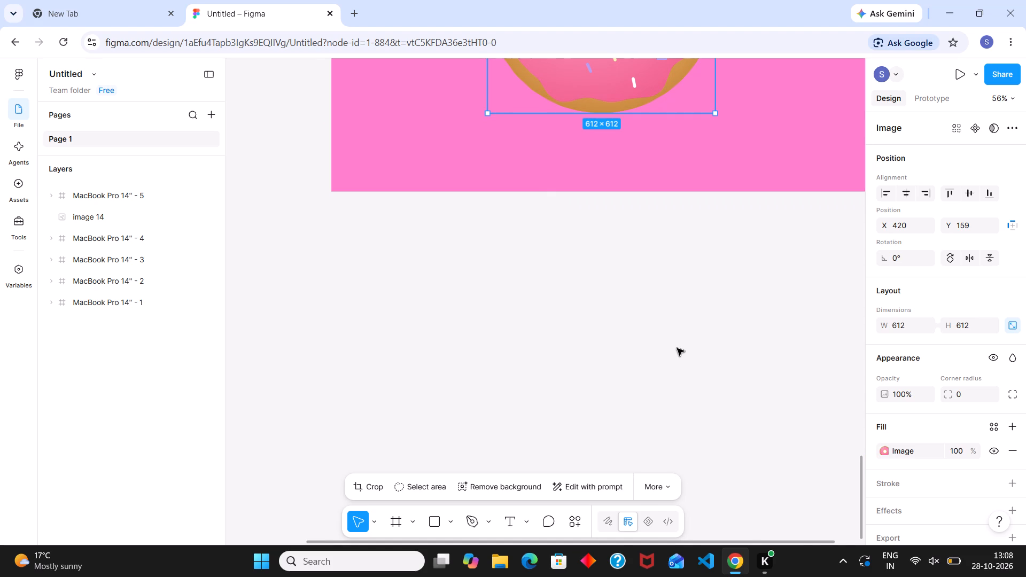
{"action": "scroll", "coordinate": [677, 348], "scroll_direction": "up", "scroll_amount": 4}
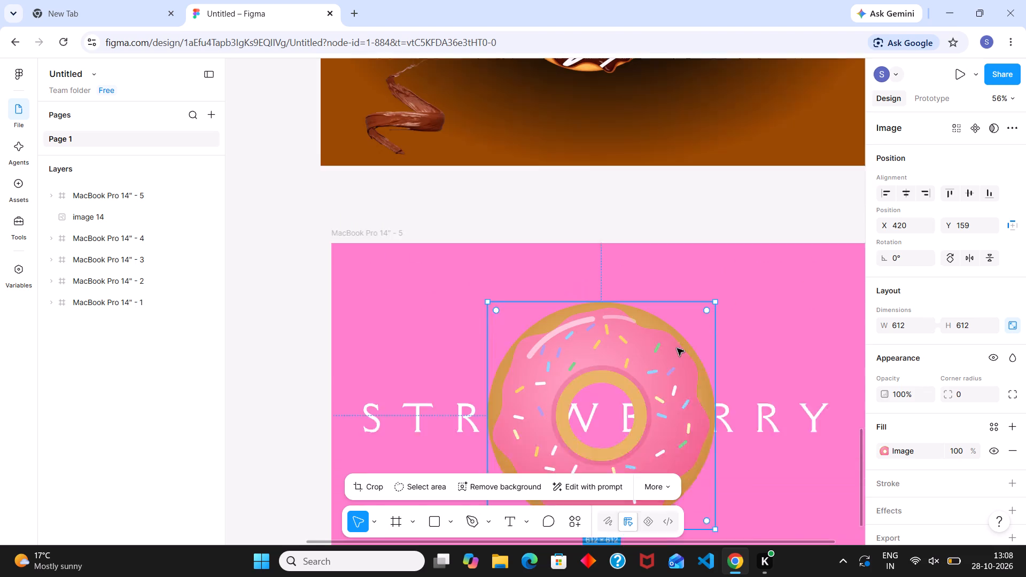
{"action": "scroll", "coordinate": [677, 348], "scroll_direction": "up", "scroll_amount": 1}
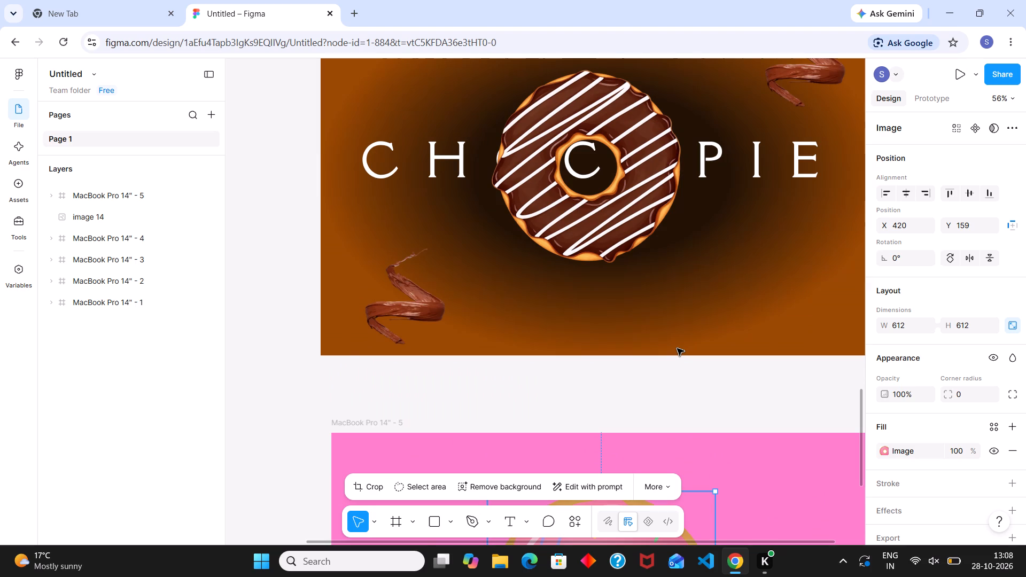
Start a screen capture of the canvas showing the CHOCOPIE donut frame.
{"action": "key", "text": "Print"}
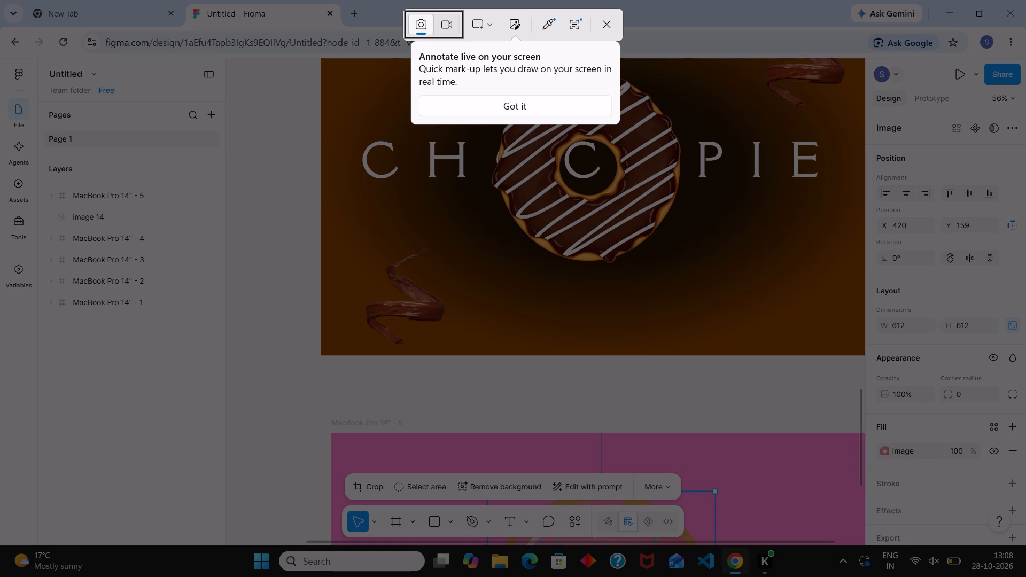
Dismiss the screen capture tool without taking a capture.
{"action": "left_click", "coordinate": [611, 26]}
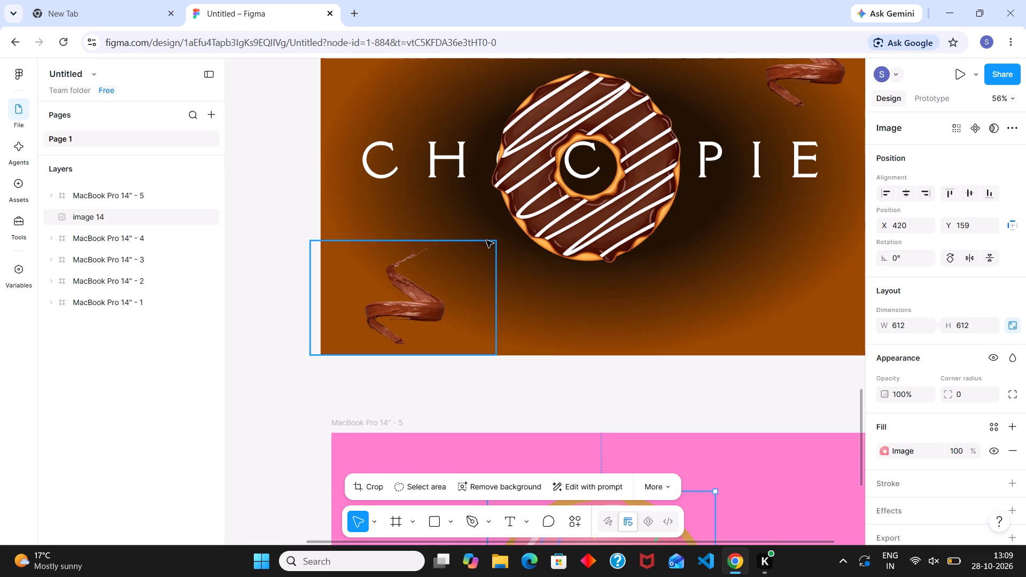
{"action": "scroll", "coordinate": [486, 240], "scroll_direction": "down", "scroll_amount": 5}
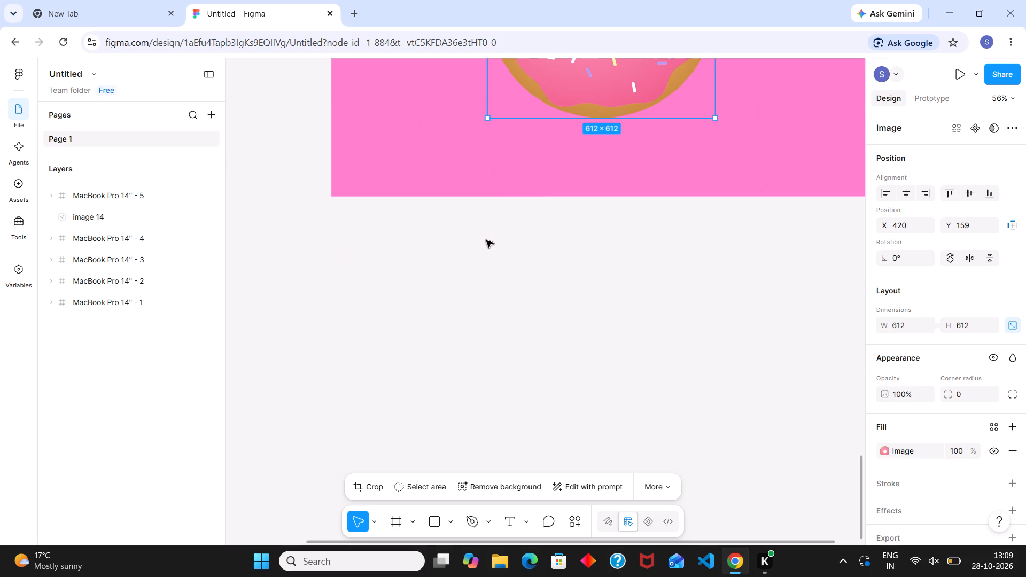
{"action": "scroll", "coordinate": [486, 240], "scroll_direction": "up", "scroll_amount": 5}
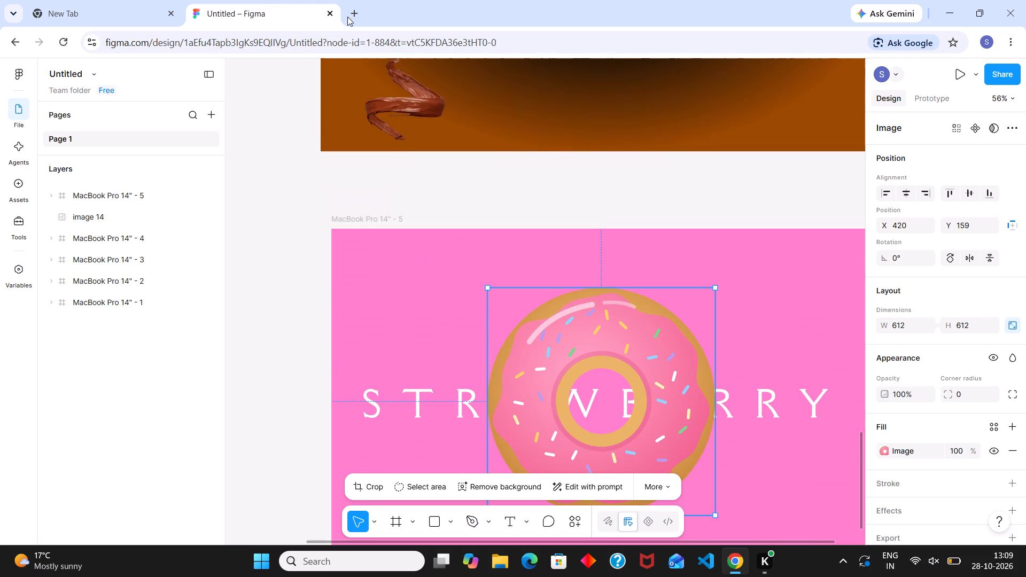
Open a new browser tab alongside the Untitled design file.
{"action": "left_click", "coordinate": [352, 12]}
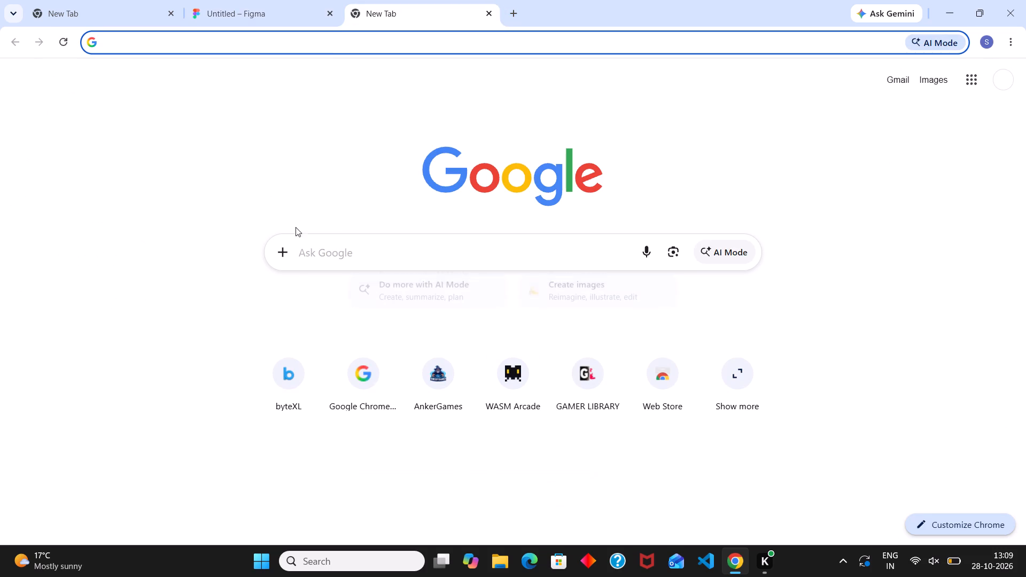
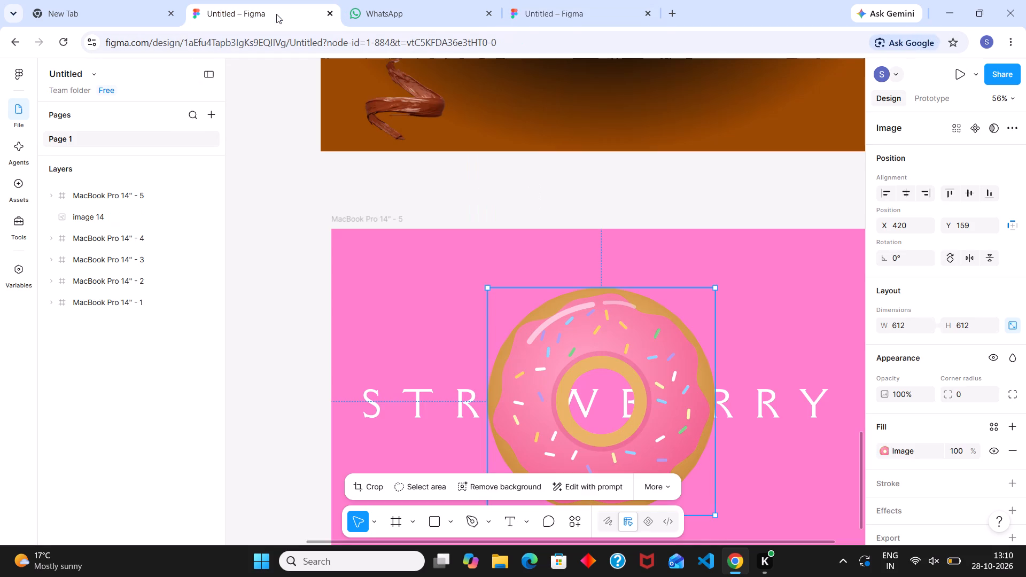
Examine the finished orange ORANGE and purple blueberry donut frames above the STRAWBERRY frame on the canvas.
{"action": "scroll", "coordinate": [398, 283], "scroll_direction": "up", "scroll_amount": 13}
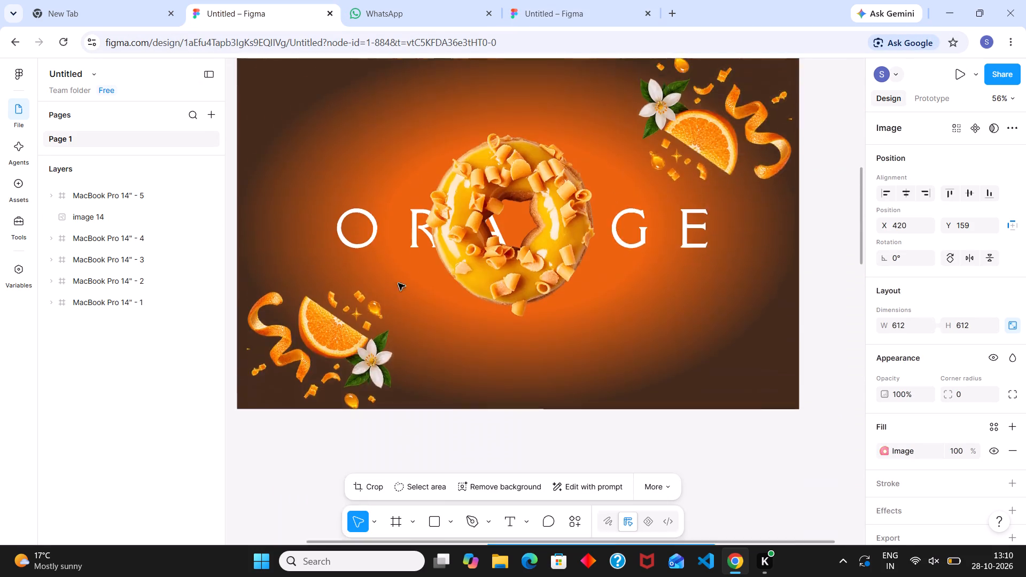
{"action": "scroll", "coordinate": [398, 283], "scroll_direction": "up", "scroll_amount": 2}
{"action": "scroll", "coordinate": [398, 283], "scroll_direction": "down", "scroll_amount": 8}
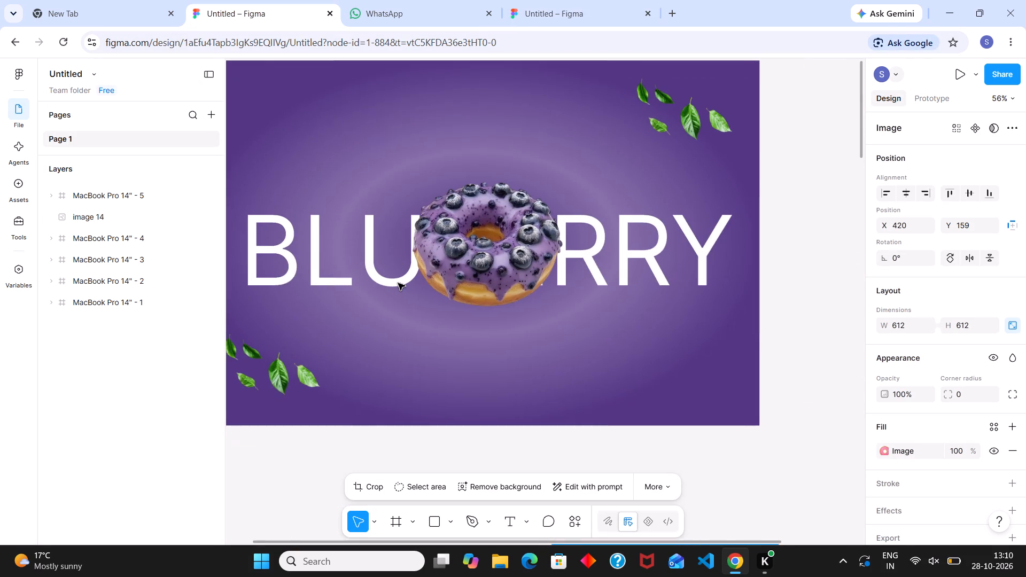
{"action": "scroll", "coordinate": [398, 283], "scroll_direction": "down", "scroll_amount": 3}
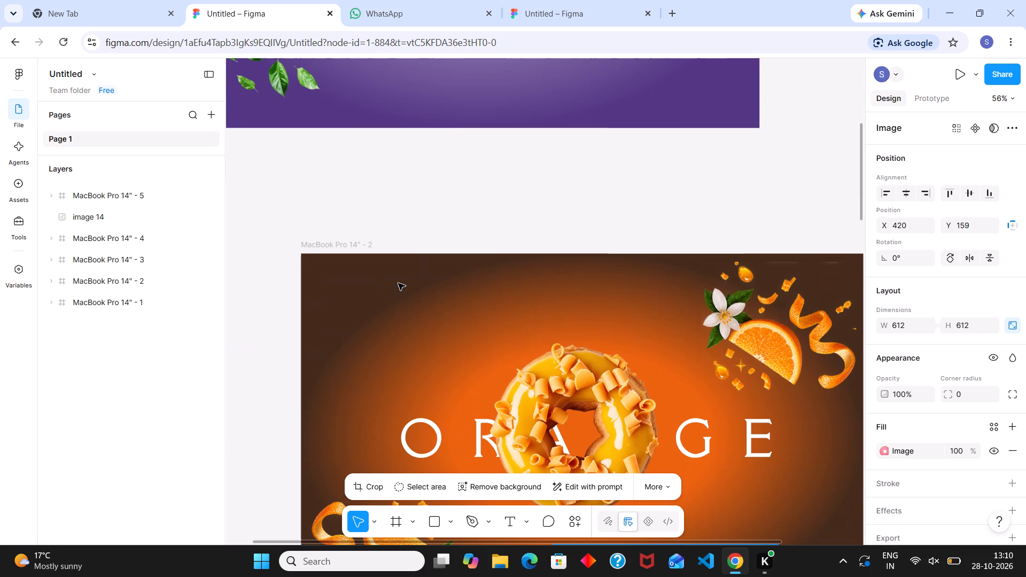
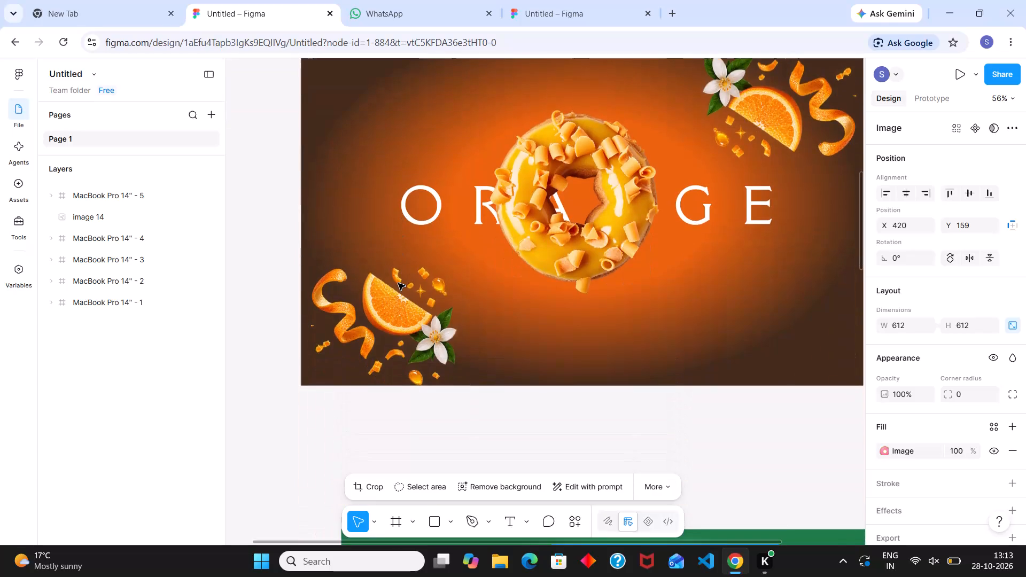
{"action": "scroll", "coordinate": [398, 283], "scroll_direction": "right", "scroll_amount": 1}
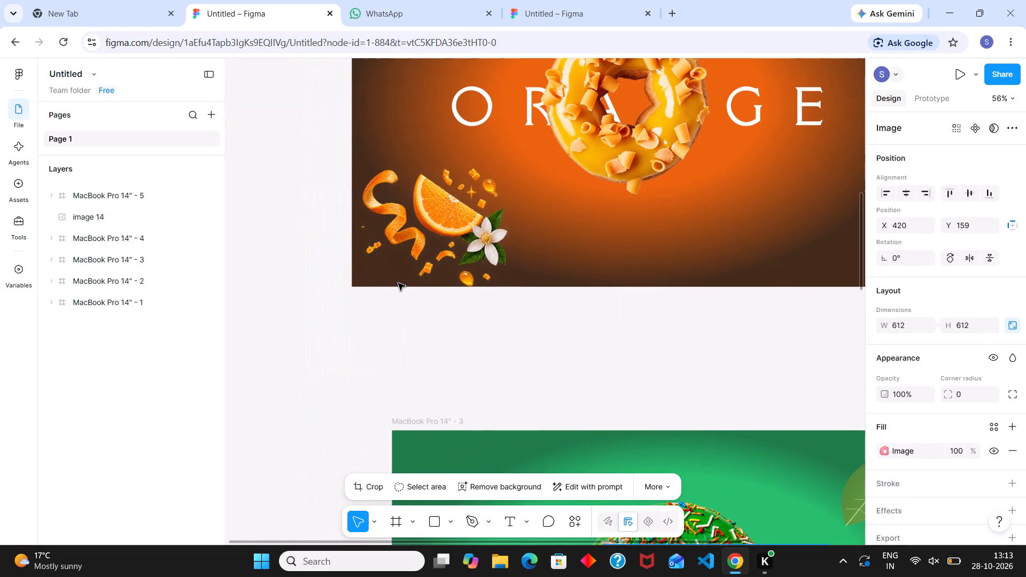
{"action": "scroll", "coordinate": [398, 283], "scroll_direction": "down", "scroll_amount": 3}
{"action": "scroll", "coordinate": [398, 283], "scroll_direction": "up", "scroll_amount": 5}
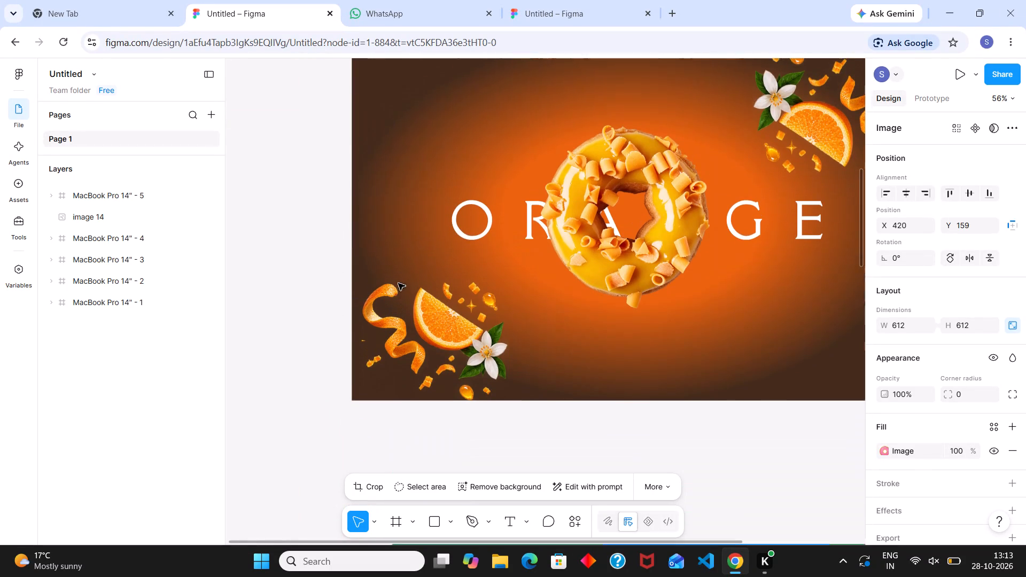
Search Google for figma in a new browser tab and open the sponsored Figma Design result.
{"action": "left_click", "coordinate": [670, 15]}
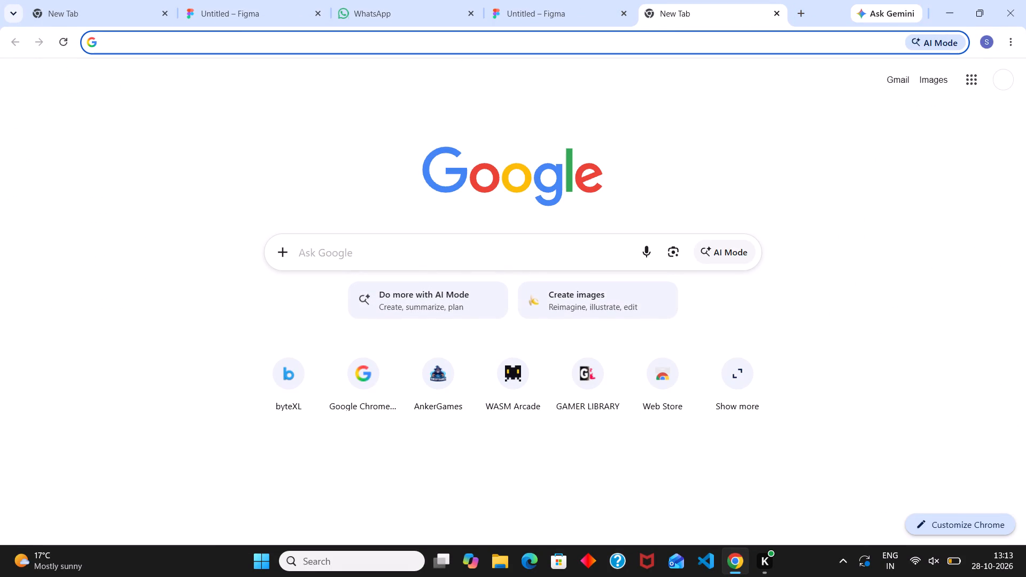
{"action": "type", "text": "fig"}
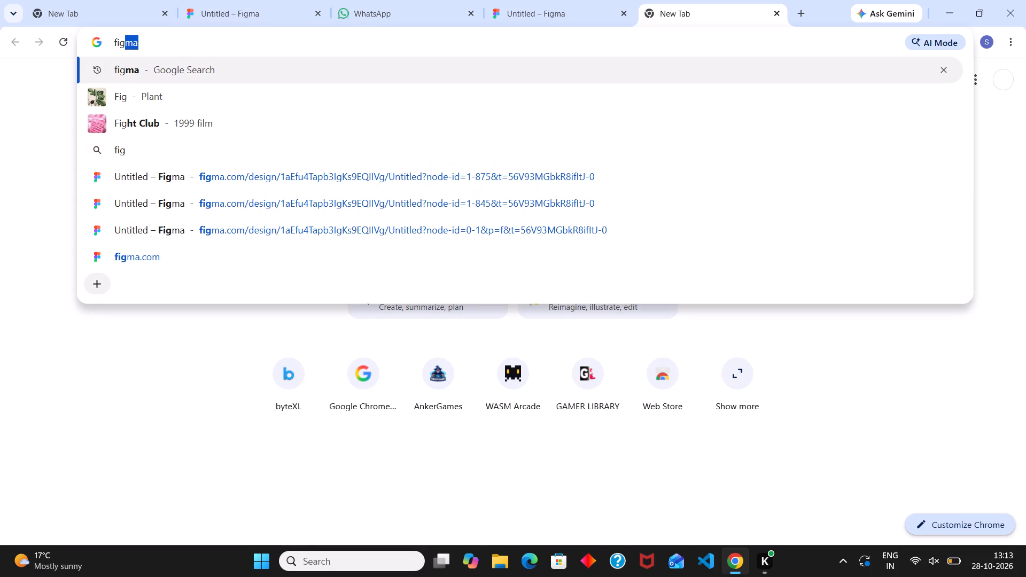
{"action": "left_click", "coordinate": [336, 68]}
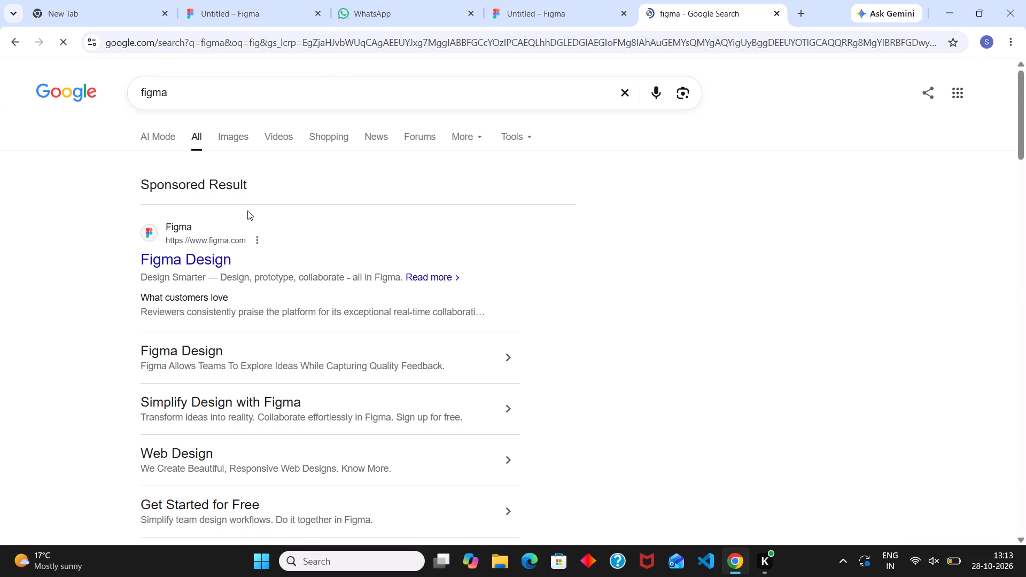
{"action": "left_click", "coordinate": [209, 259]}
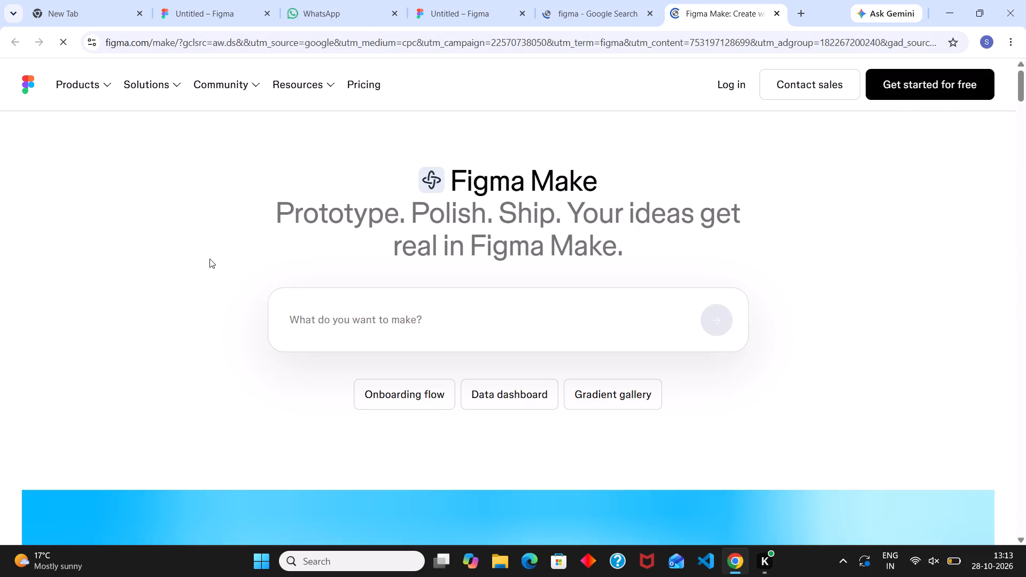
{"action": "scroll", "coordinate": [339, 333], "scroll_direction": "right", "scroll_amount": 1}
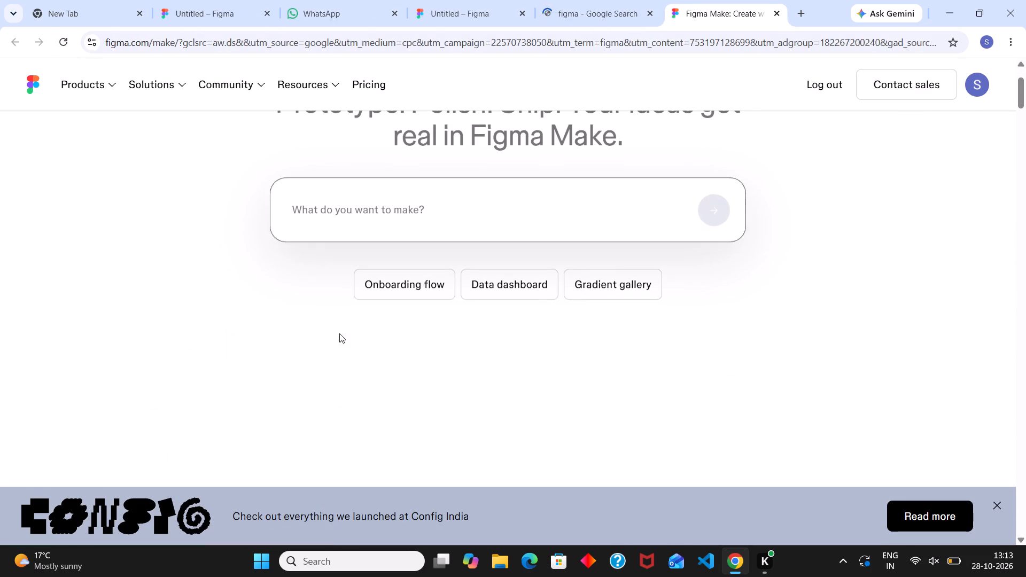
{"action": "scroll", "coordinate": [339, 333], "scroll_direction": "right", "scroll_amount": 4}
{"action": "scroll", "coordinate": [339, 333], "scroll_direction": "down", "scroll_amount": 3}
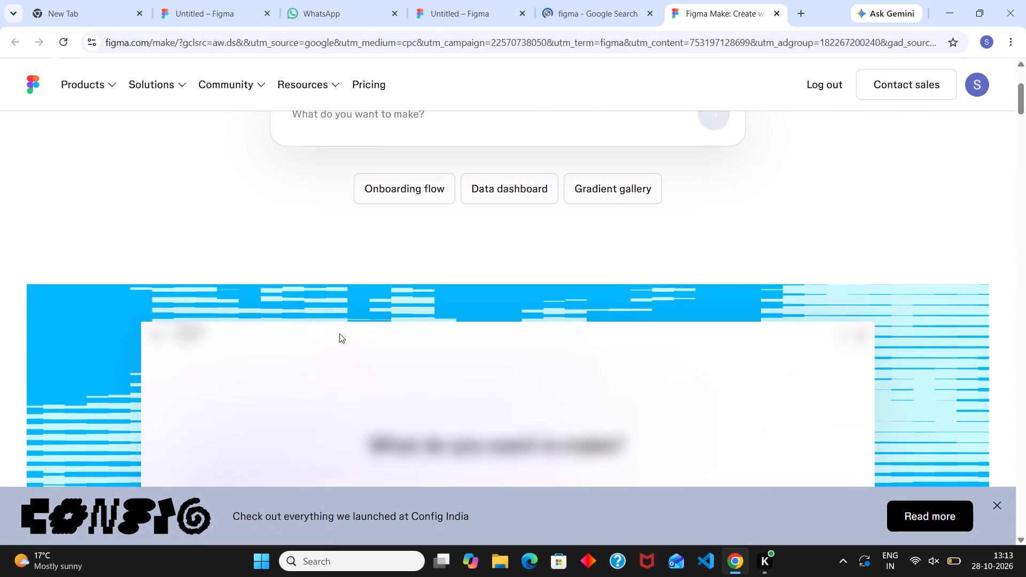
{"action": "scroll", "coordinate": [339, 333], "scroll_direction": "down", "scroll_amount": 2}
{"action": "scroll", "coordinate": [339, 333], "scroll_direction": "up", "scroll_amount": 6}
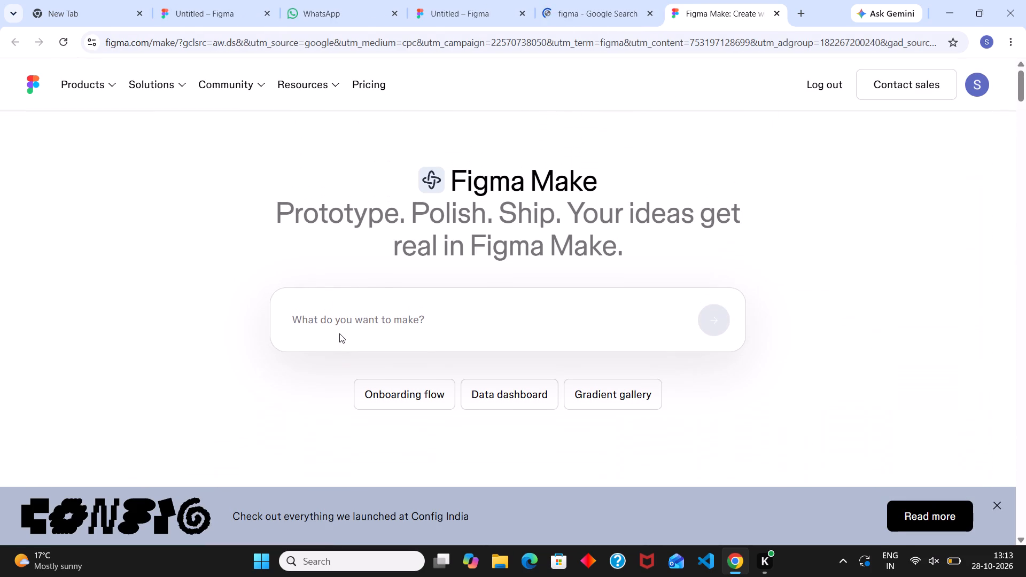
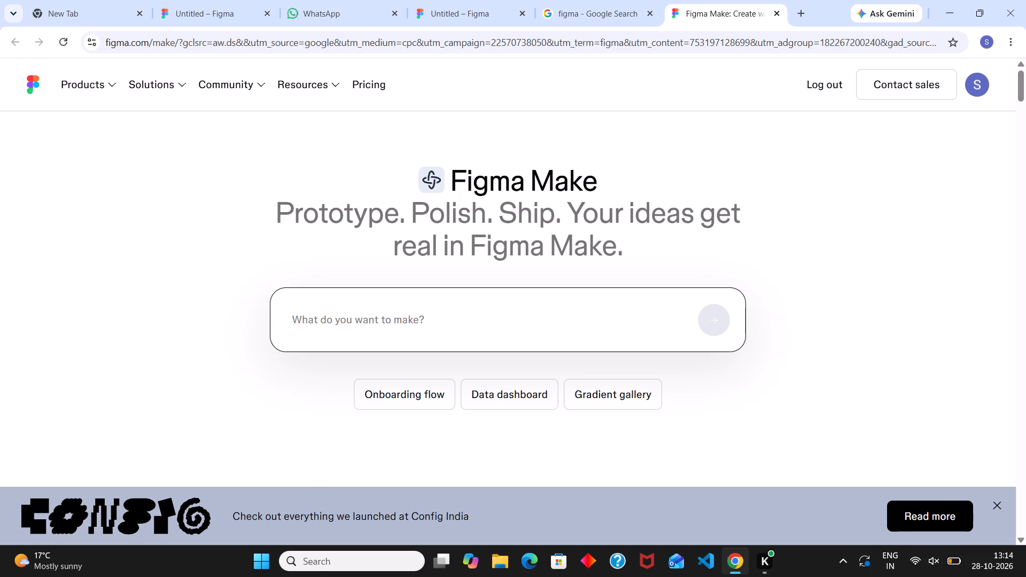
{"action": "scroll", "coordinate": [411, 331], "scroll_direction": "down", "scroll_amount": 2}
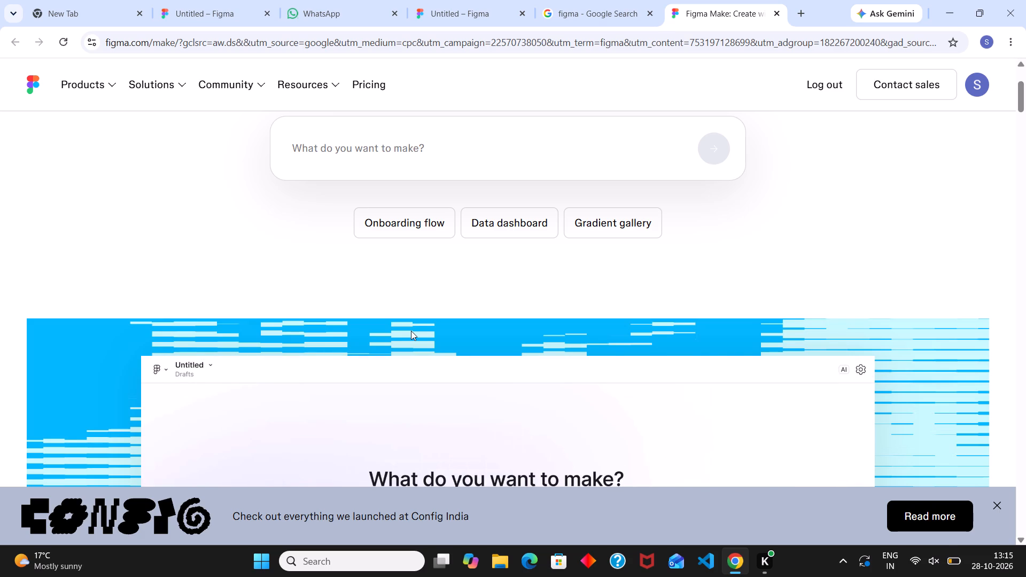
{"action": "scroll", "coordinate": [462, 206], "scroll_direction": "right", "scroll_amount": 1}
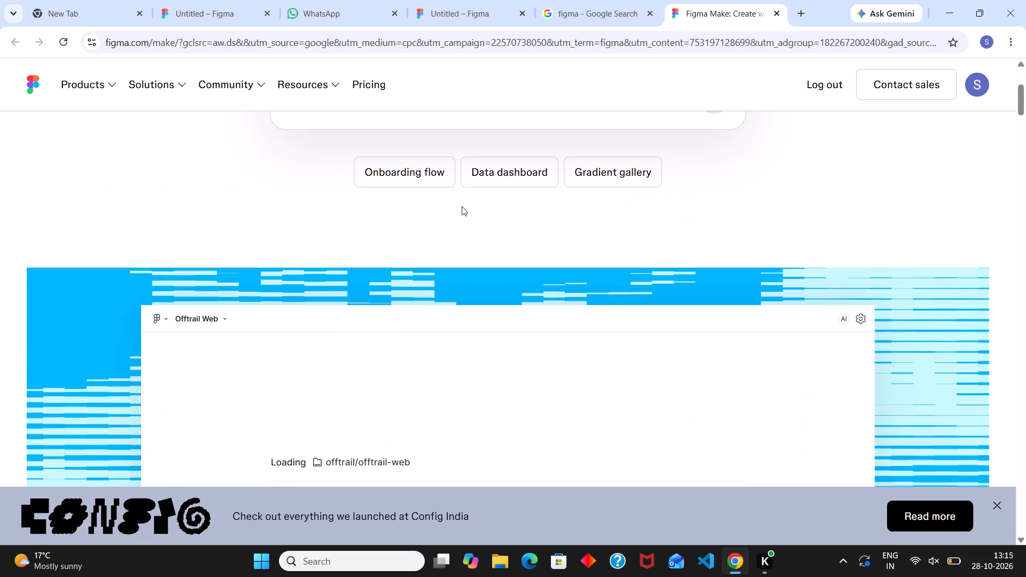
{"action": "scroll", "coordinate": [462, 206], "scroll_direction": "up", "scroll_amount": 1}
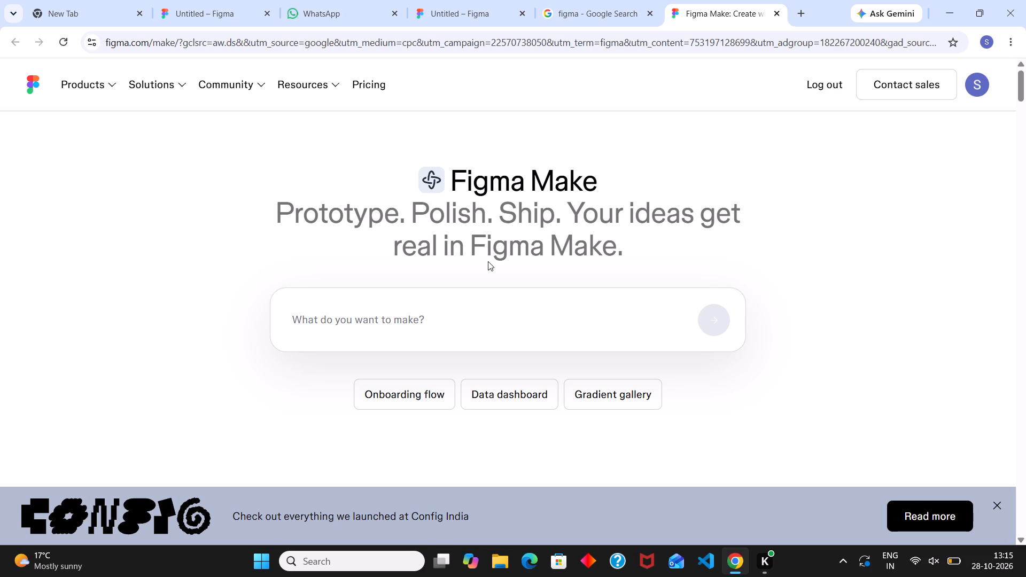